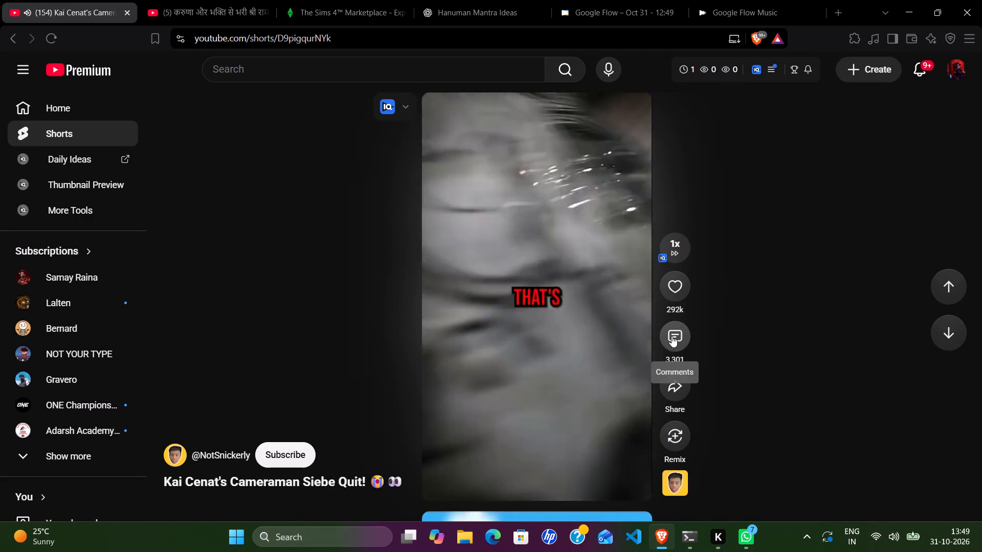
Read the comments on the Kai Cenat cameraman Short, expanding the replies under the comment about putting the camera down respectfully, and close them.
left_click(673, 330)
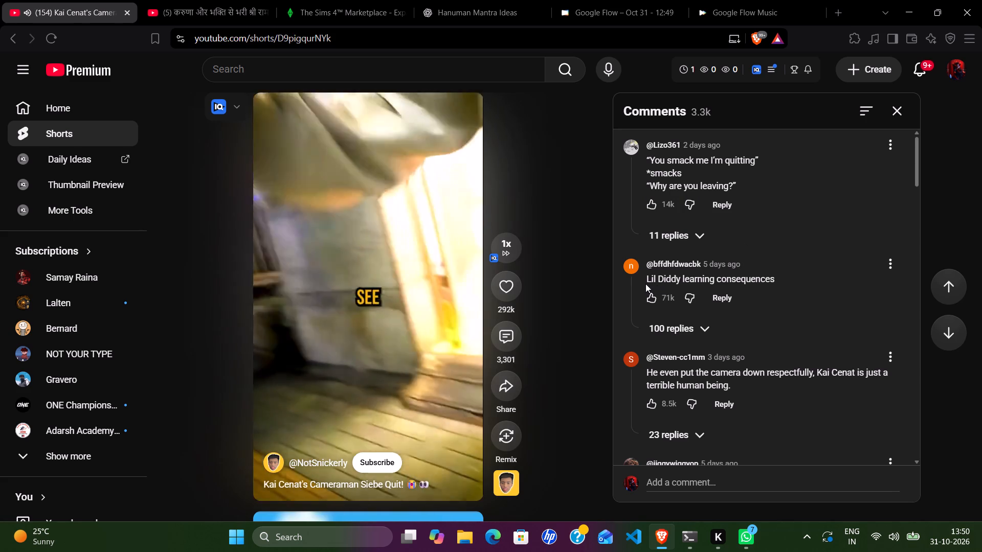
left_click_drag(645, 282, 794, 269)
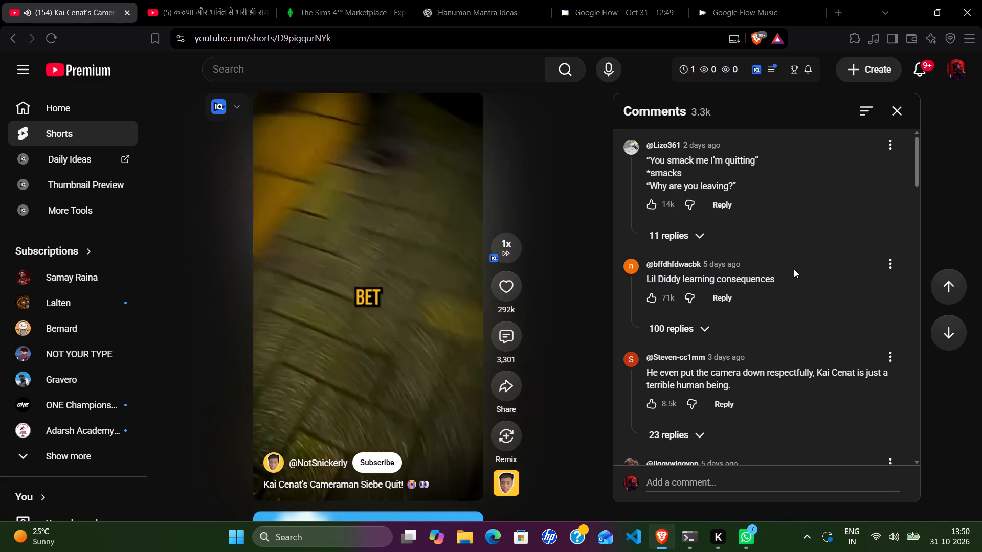
left_click_drag(794, 269, 805, 282)
left_click(805, 282)
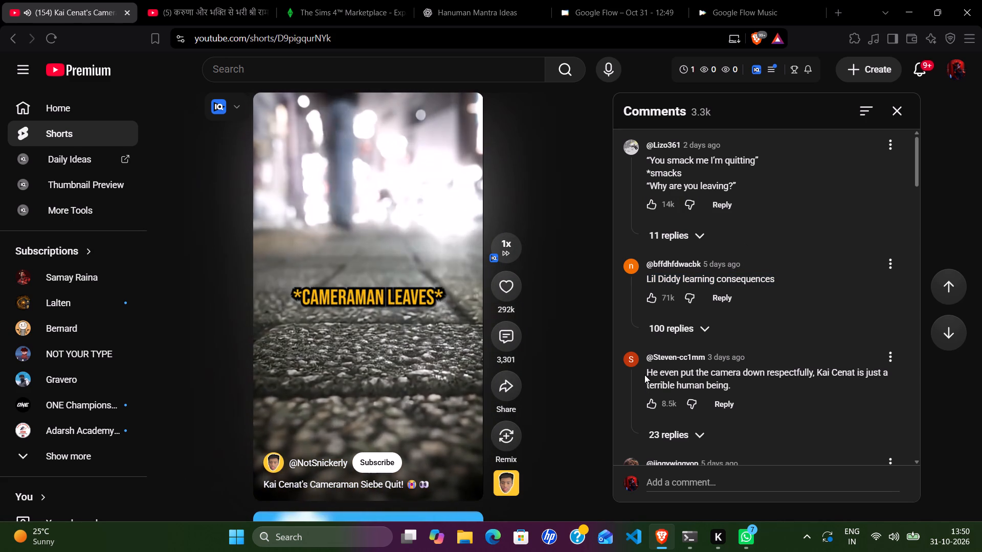
left_click(684, 429)
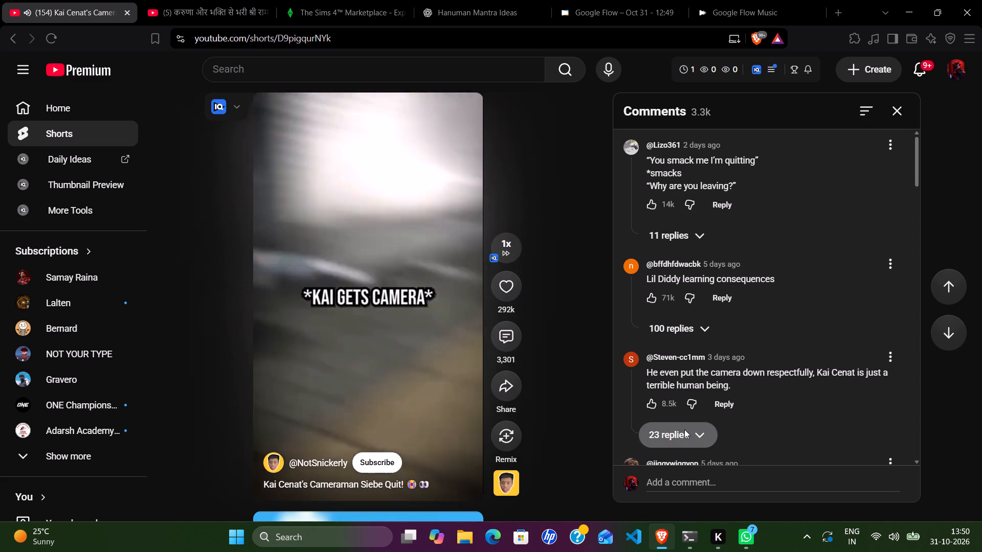
scroll(785, 333, "down", 1)
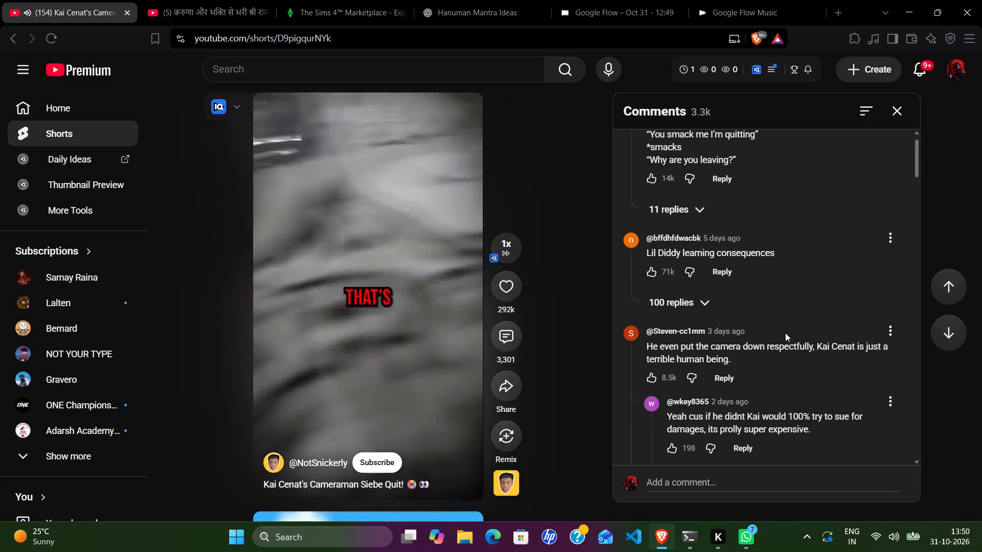
scroll(785, 333, "down", 1)
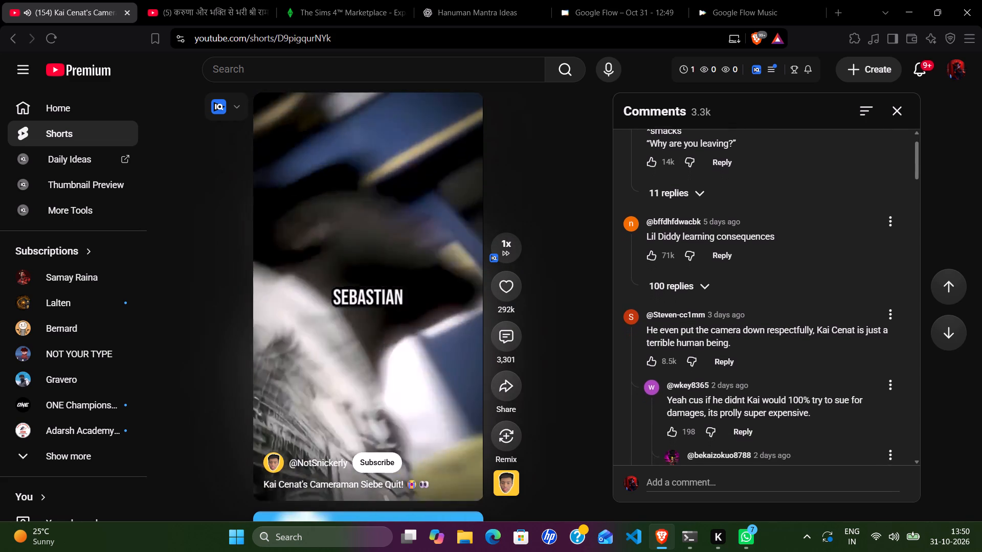
scroll(785, 333, "down", 2)
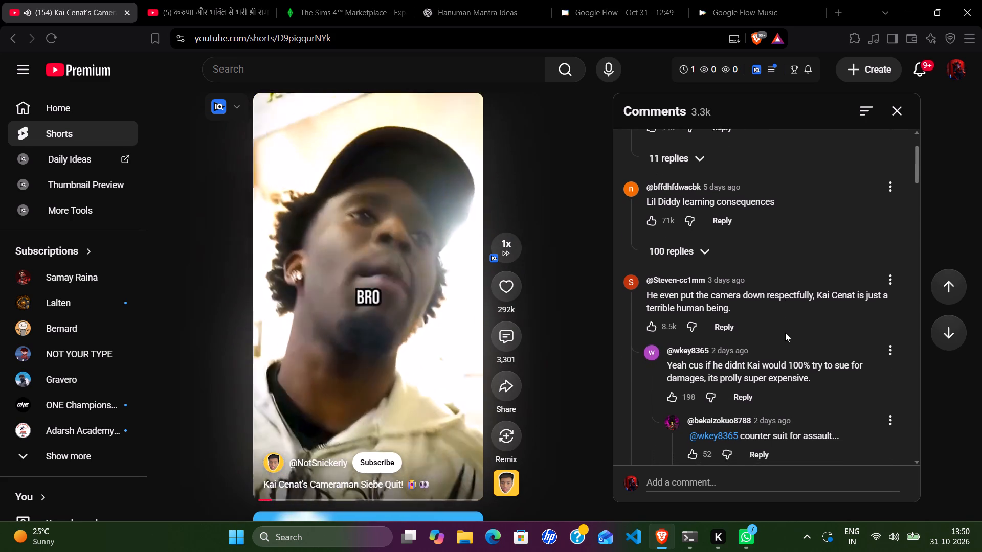
scroll(785, 333, "down", 1)
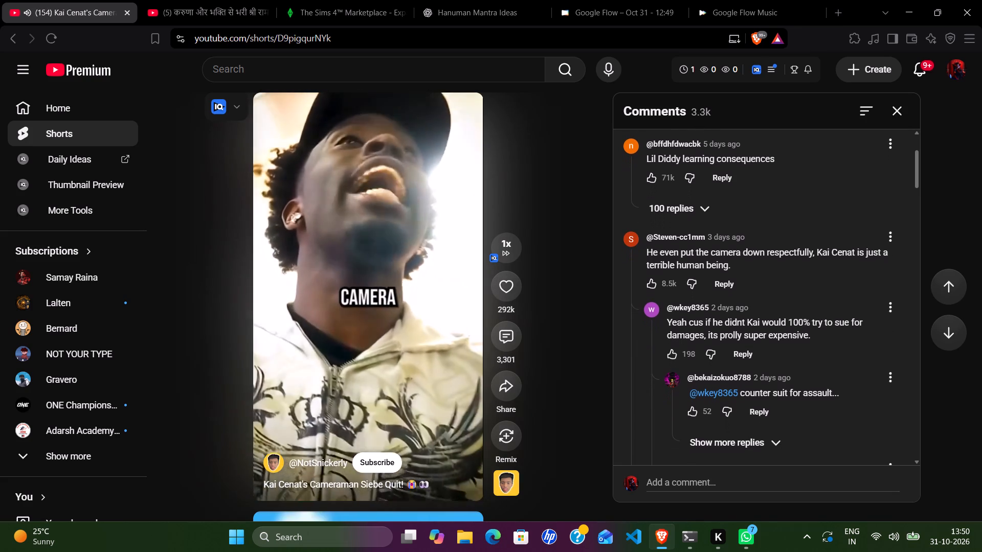
scroll(785, 333, "down", 3)
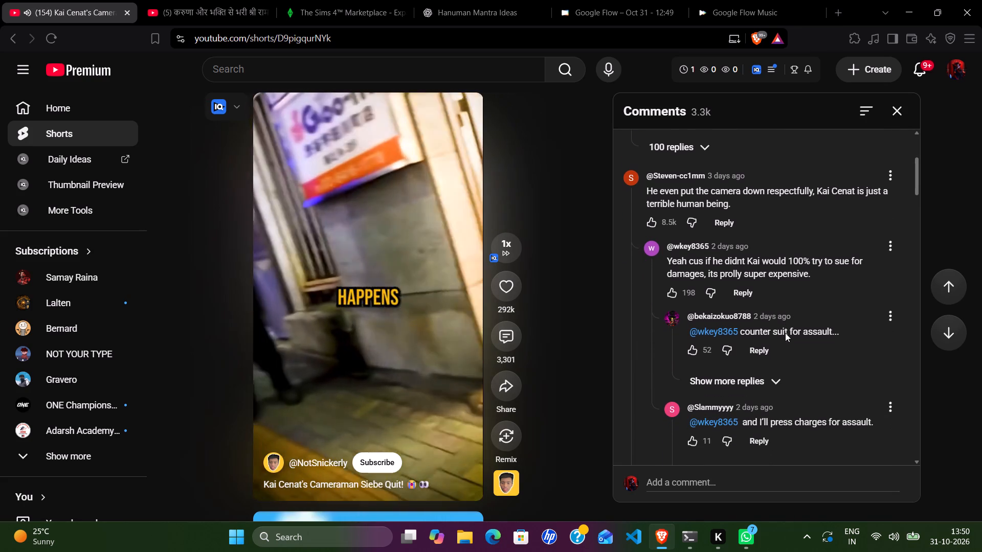
scroll(785, 333, "down", 3)
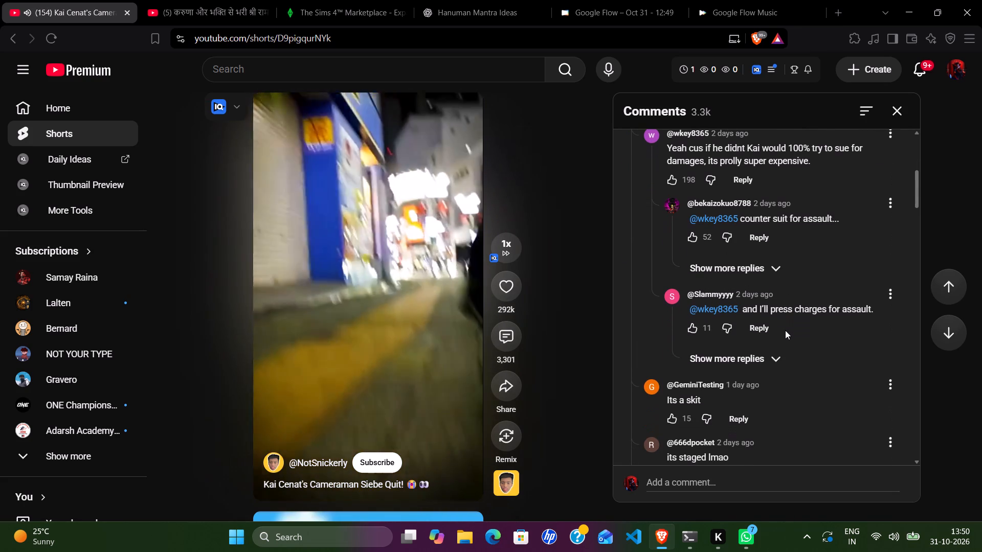
scroll(802, 310, "down", 2)
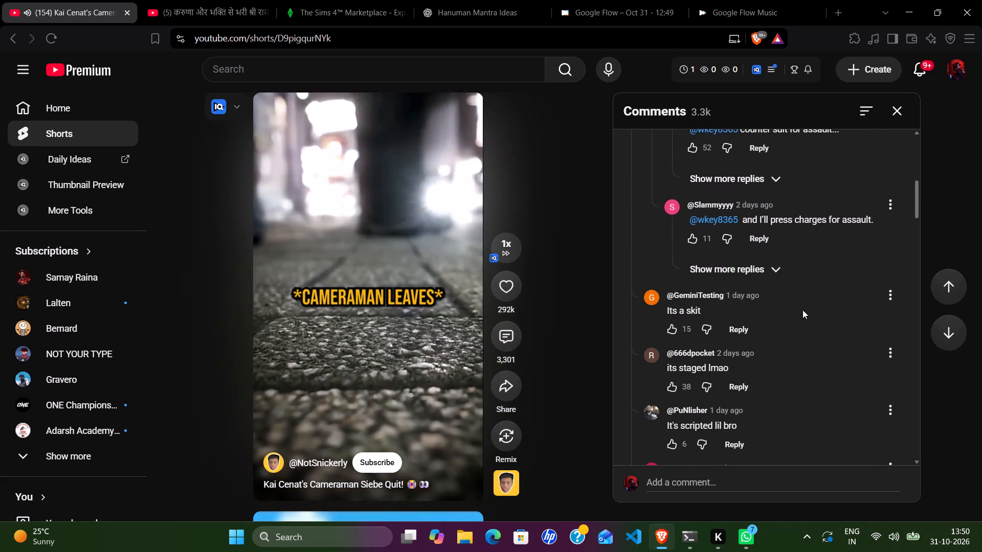
scroll(802, 310, "down", 2)
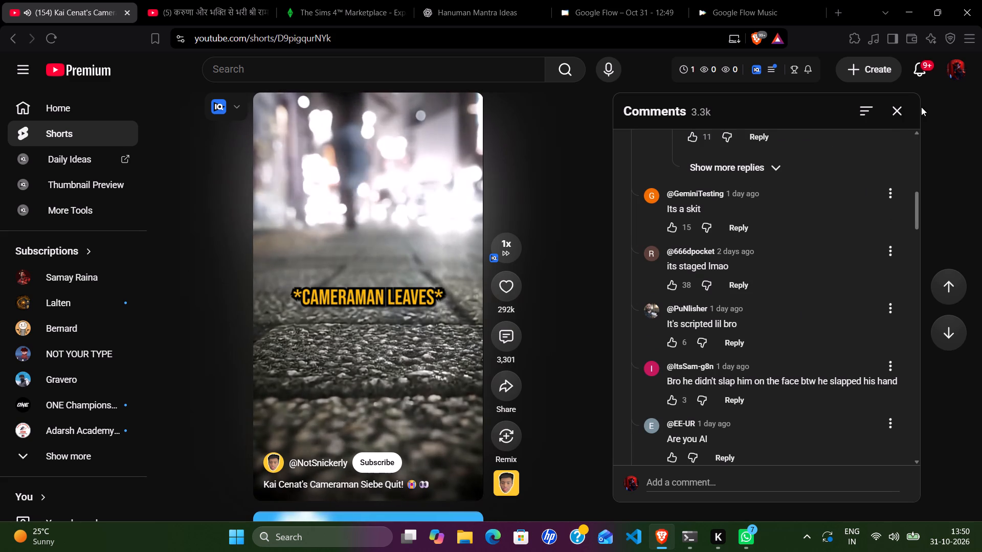
left_click(897, 107)
Advance to the following Short, watch part of Goku Vs Gohan, and pause it.
scroll(813, 264, "down", 2)
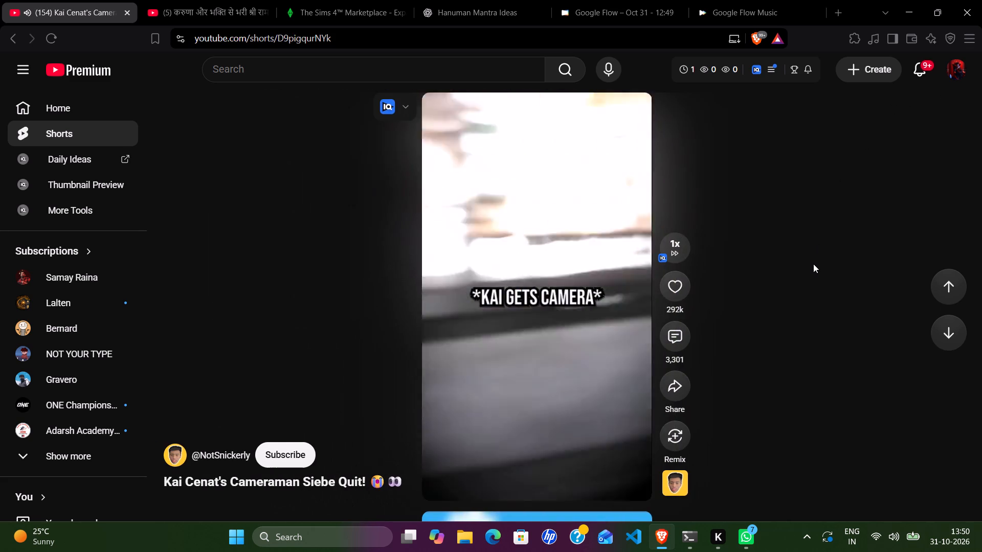
scroll(813, 264, "down", 4)
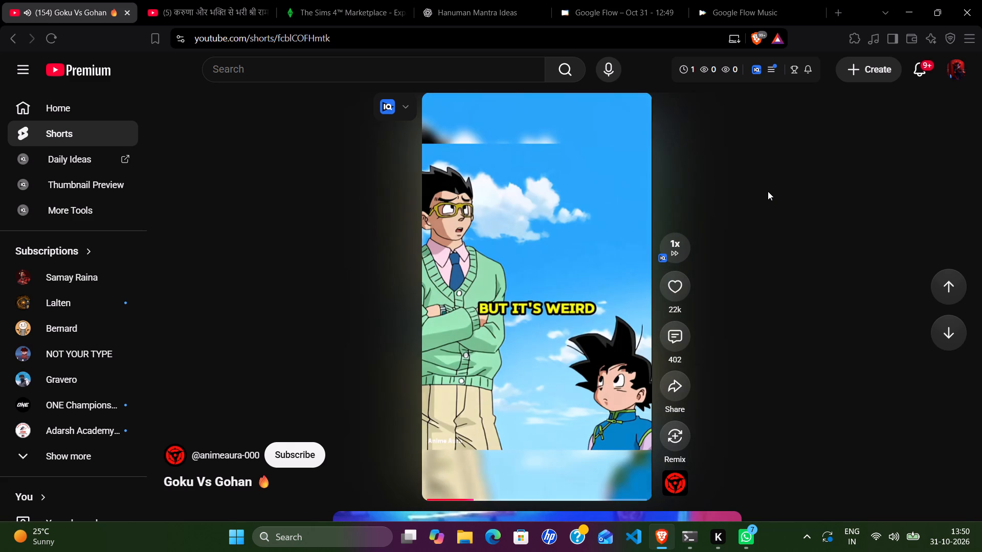
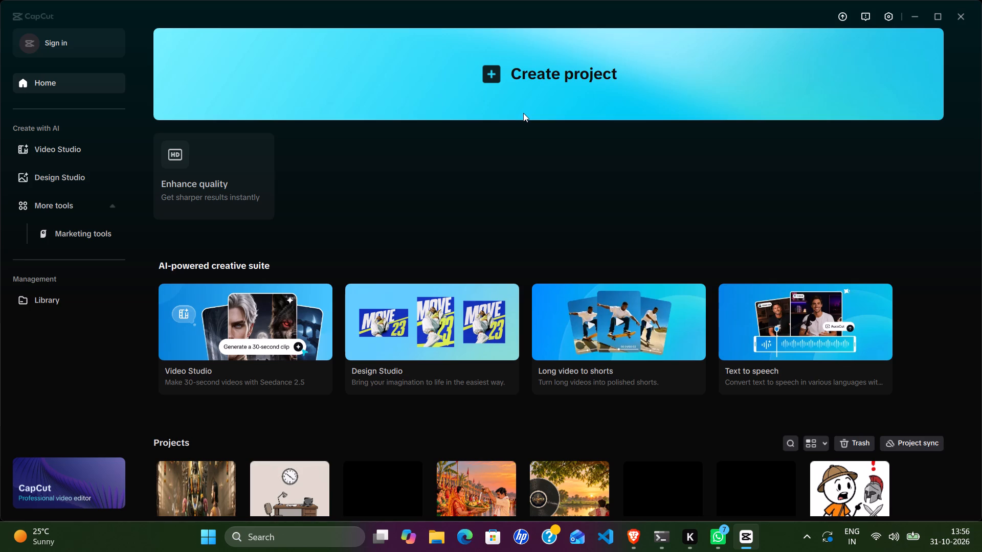
left_click(547, 67)
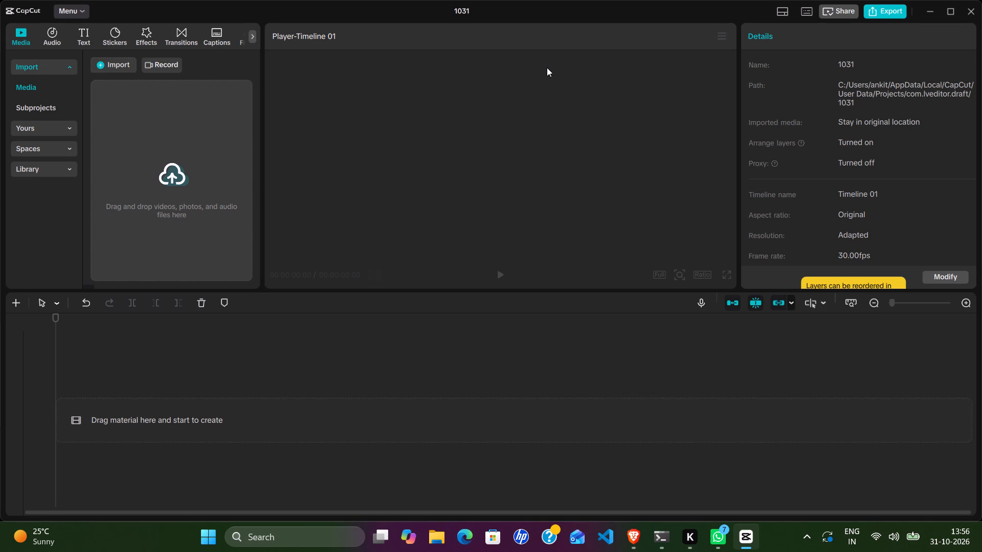
Import the HanumanJi video into the project media from the Assets folder under Music > Music.
left_click(226, 121)
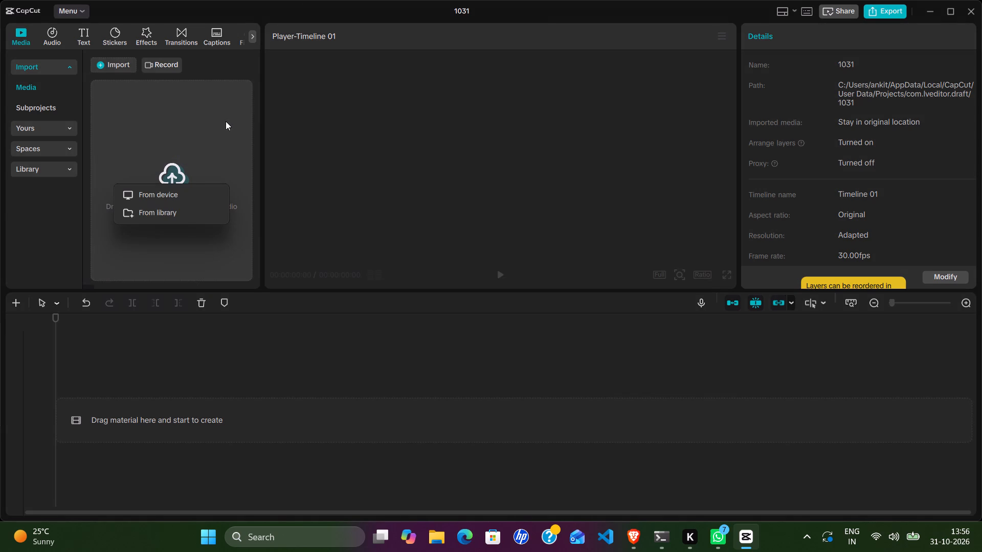
left_click(173, 190)
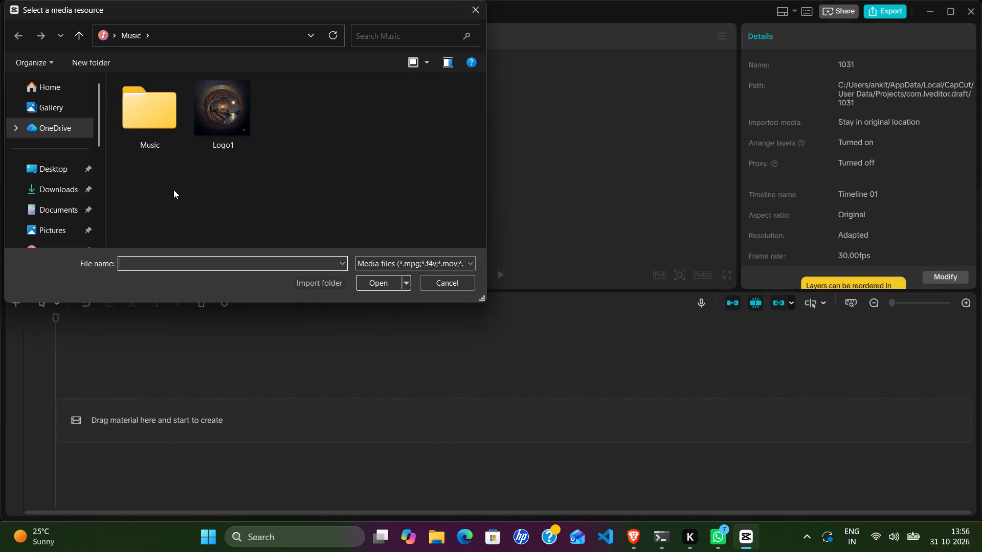
double_click(153, 129)
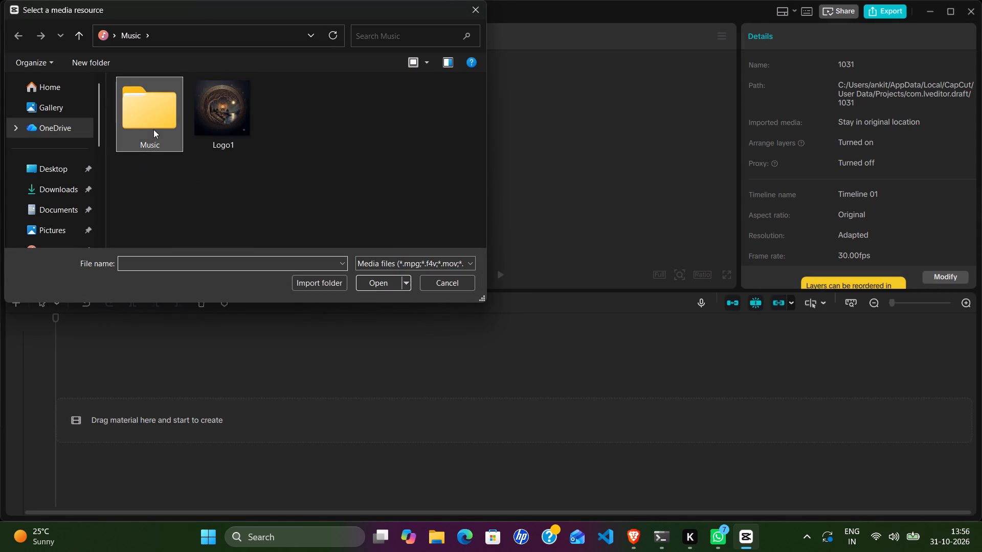
double_click(176, 122)
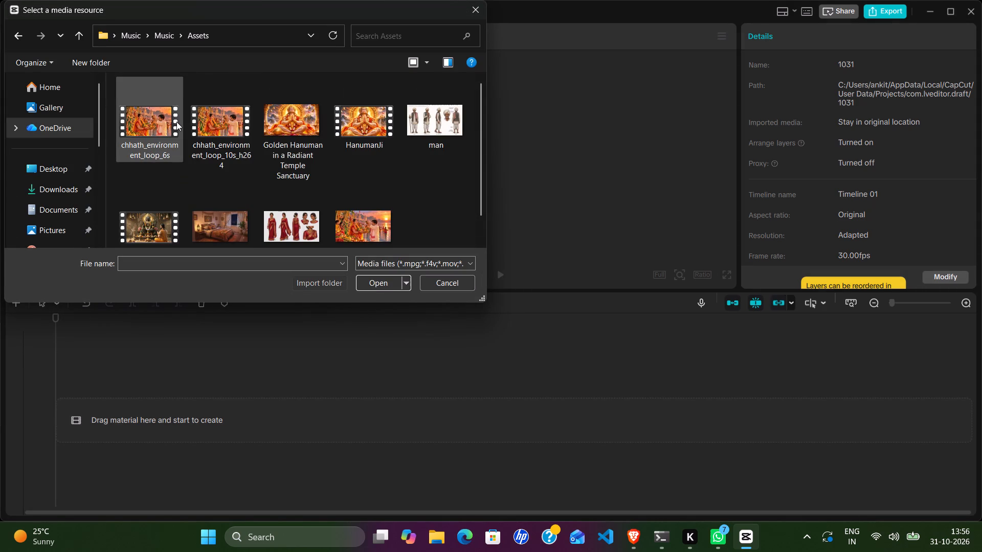
double_click(362, 122)
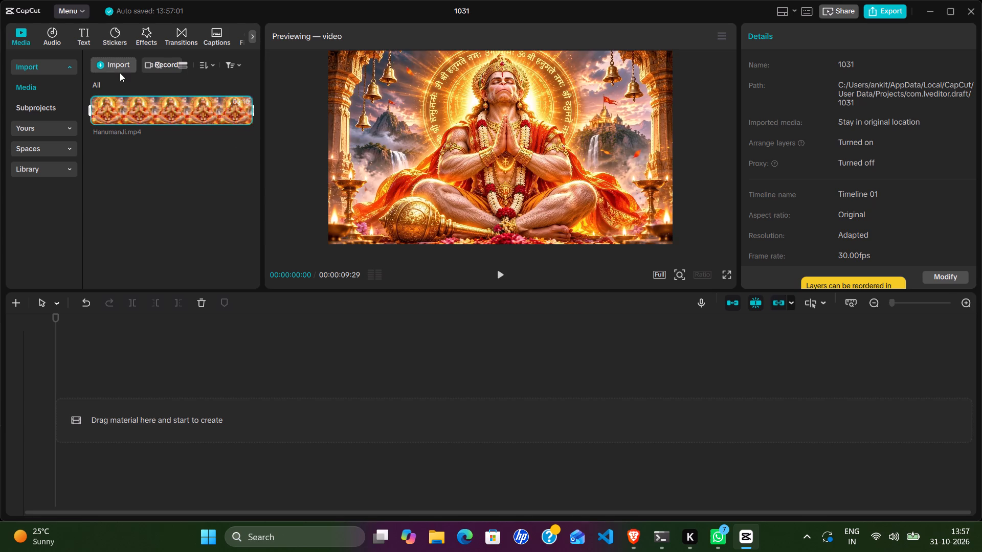
Import Monotone Mantra Chanting and Sacred Temple Atmosphere together from the Audio folder under Music > Music.
left_click(119, 71)
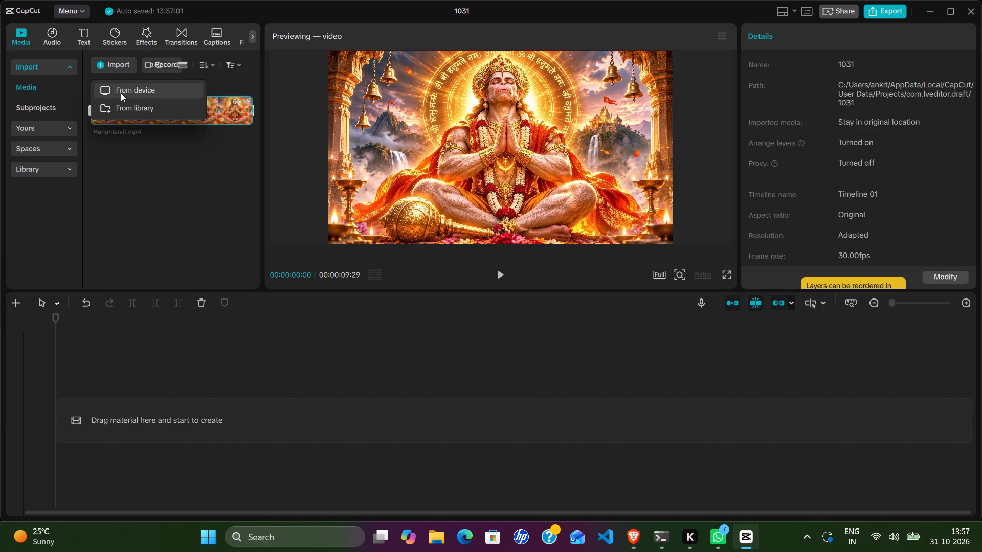
left_click(121, 93)
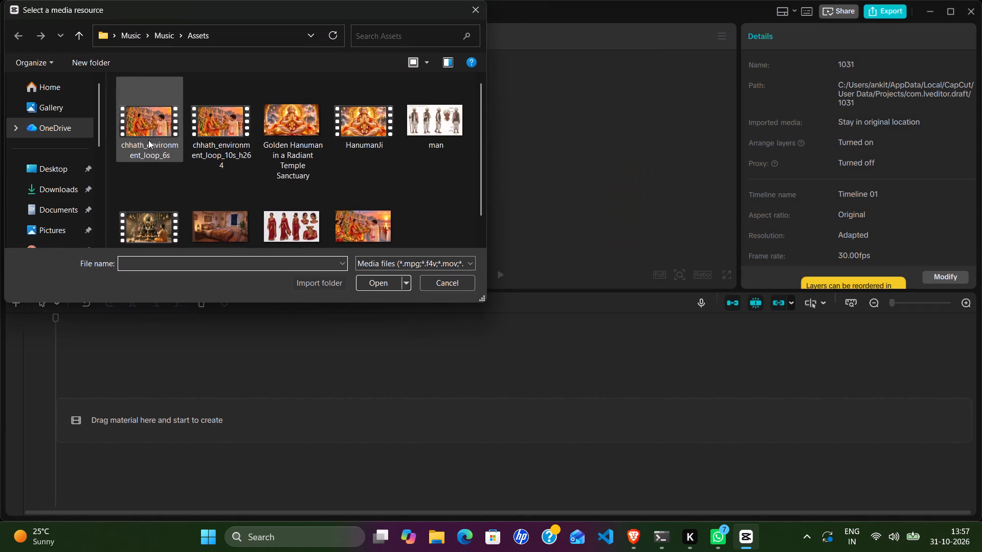
left_click(159, 36)
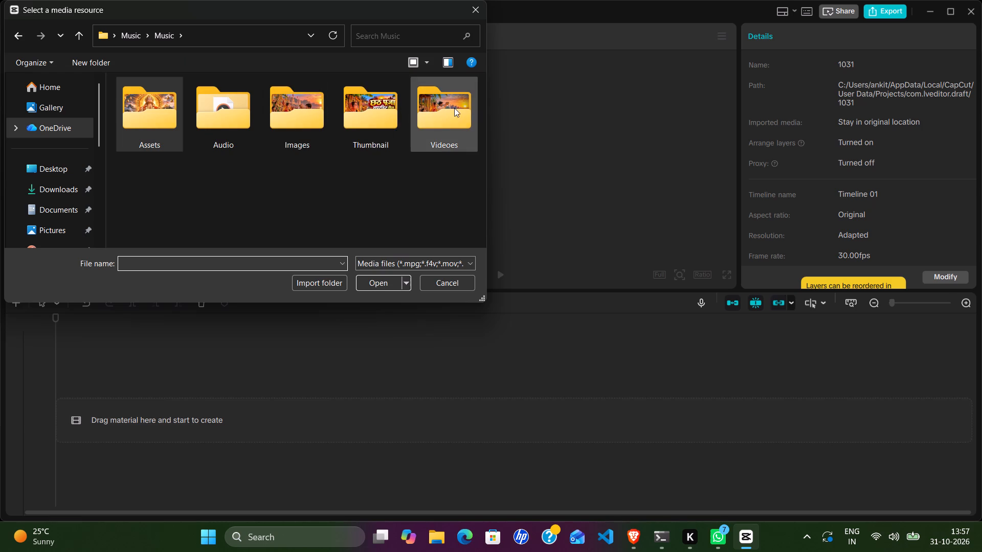
double_click(213, 122)
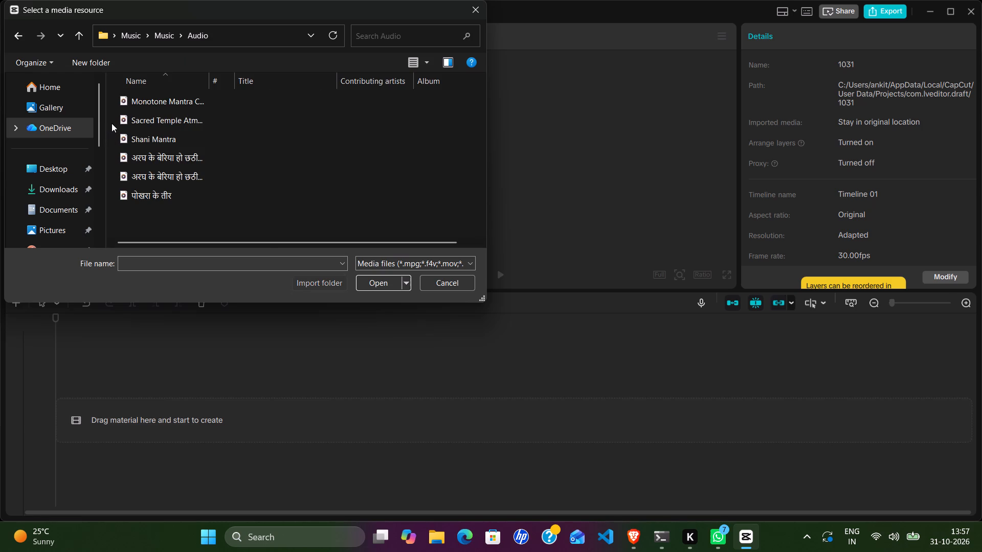
left_click_drag(111, 122, 132, 94)
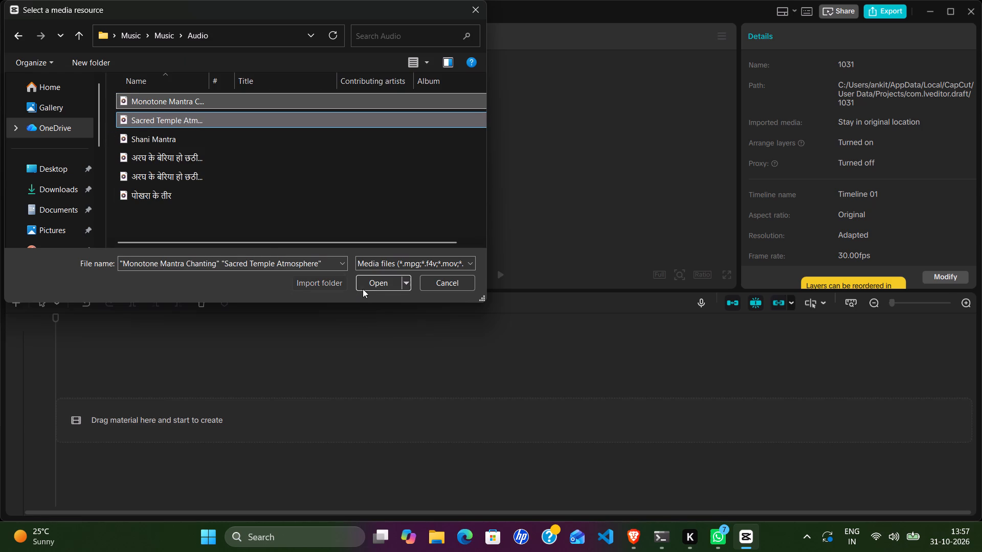
left_click(375, 282)
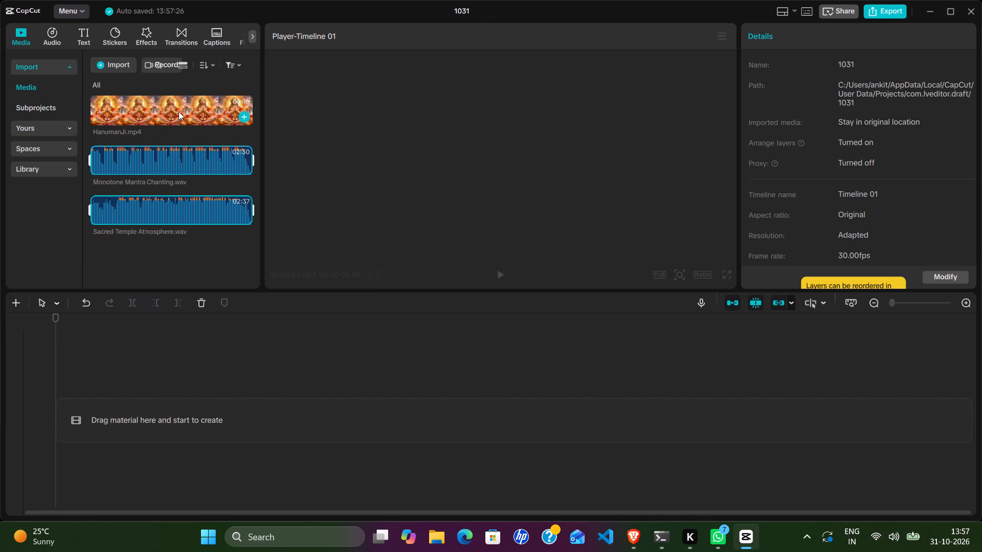
Place the HanumanJi.mp4 video on the main timeline track, starting at 00:00.
left_click_drag(177, 111, 163, 403)
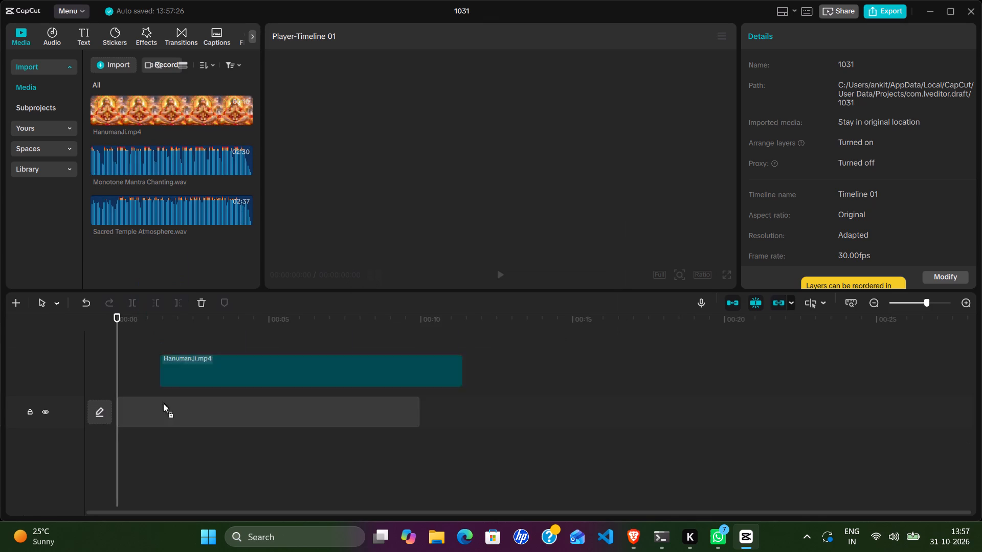
left_click_drag(163, 403, 117, 404)
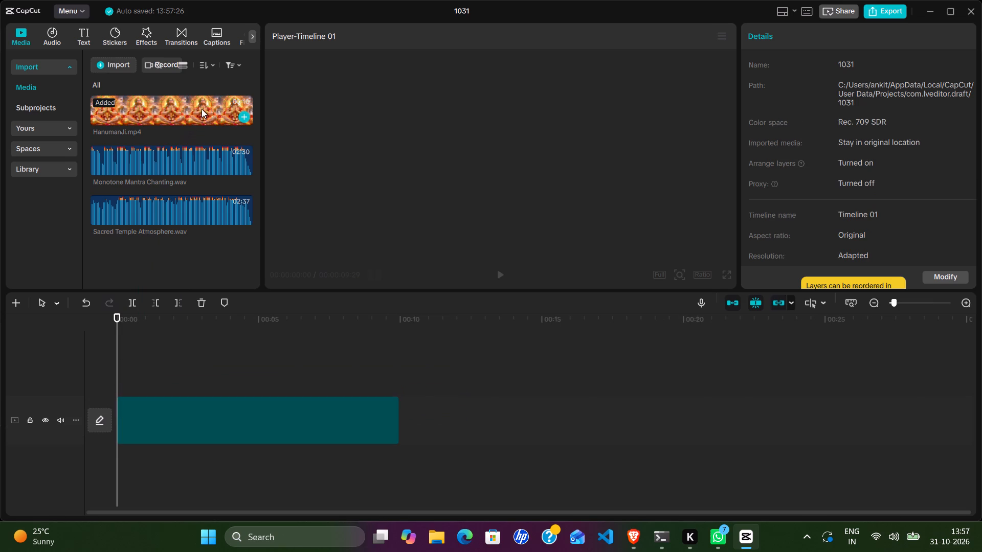
left_click_drag(202, 109, 373, 373)
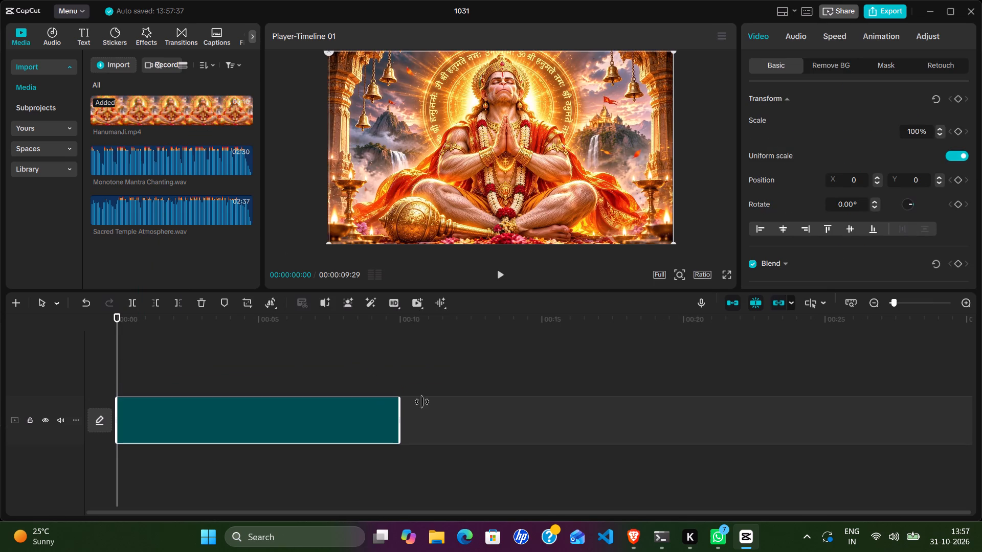
Duplicate the HanumanJi clip and place the copy directly after the original on the main track.
left_click(355, 414)
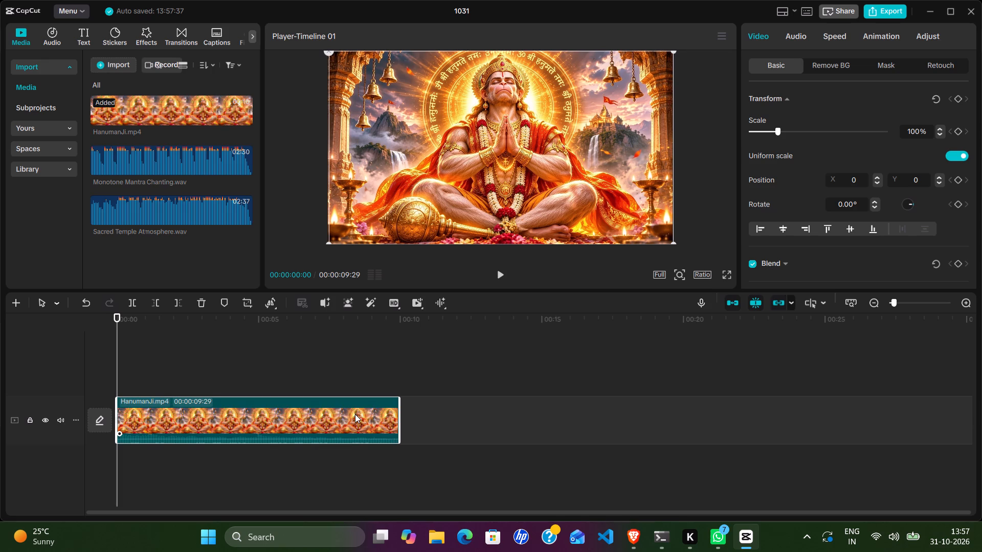
key("ctrl+c")
key("ctrl+v")
left_click_drag(354, 370, 543, 417)
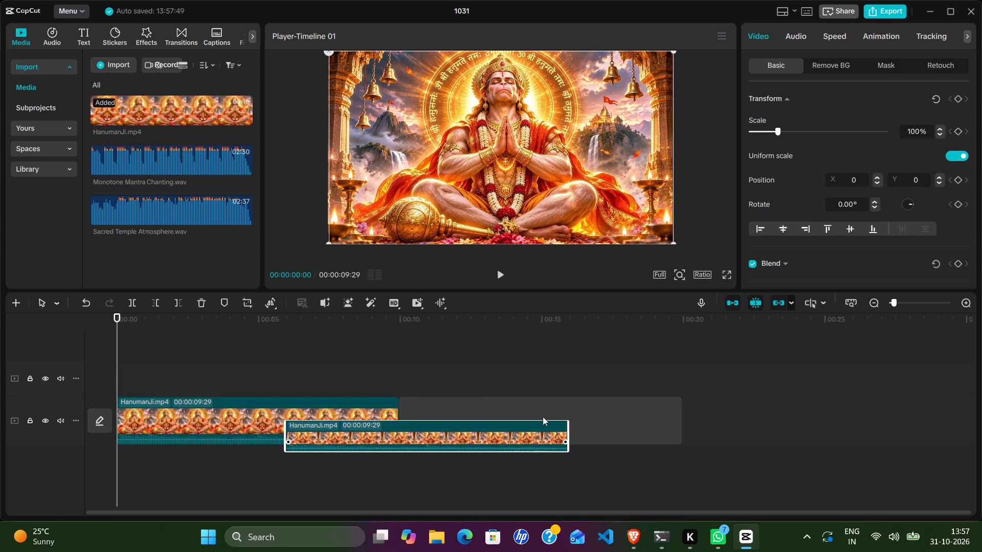
left_click_drag(543, 417, 551, 408)
Paste three more copies of the HanumanJi clip at the start of the timeline, stacked above the main track.
key("ctrl+v")
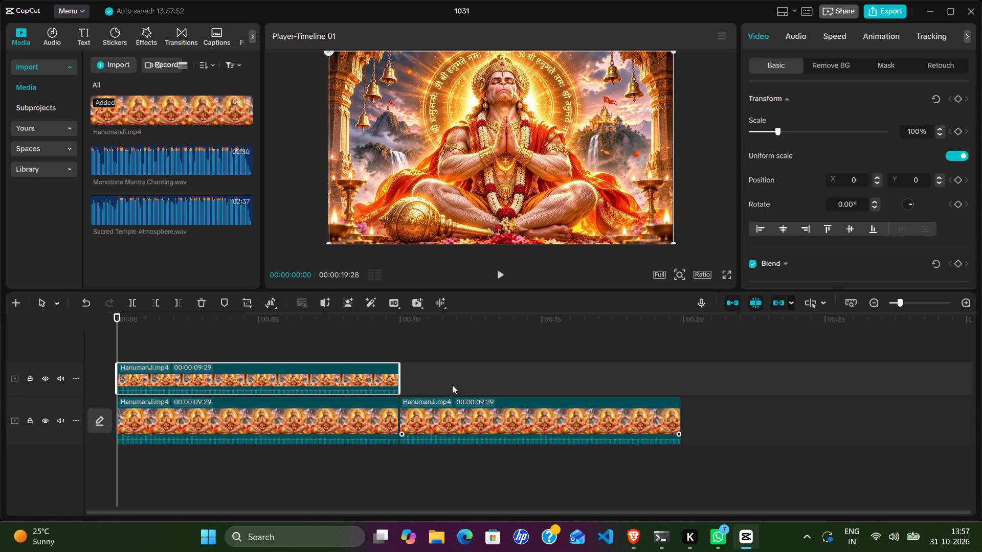
key("ctrl+v")
key("ctrl+v")
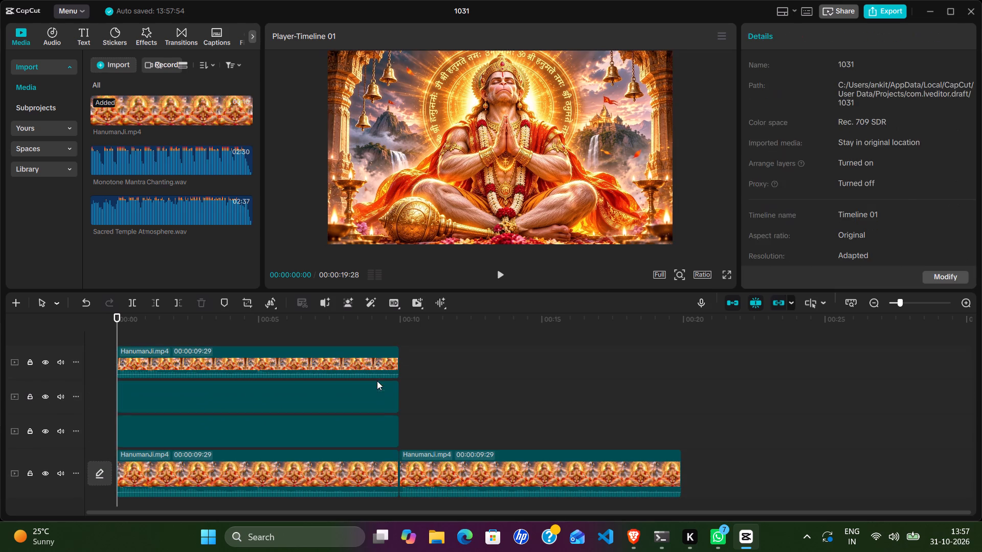
Move the lowest stacked HanumanJi copy onto the main track in sequence with the other two clips.
left_click(375, 444)
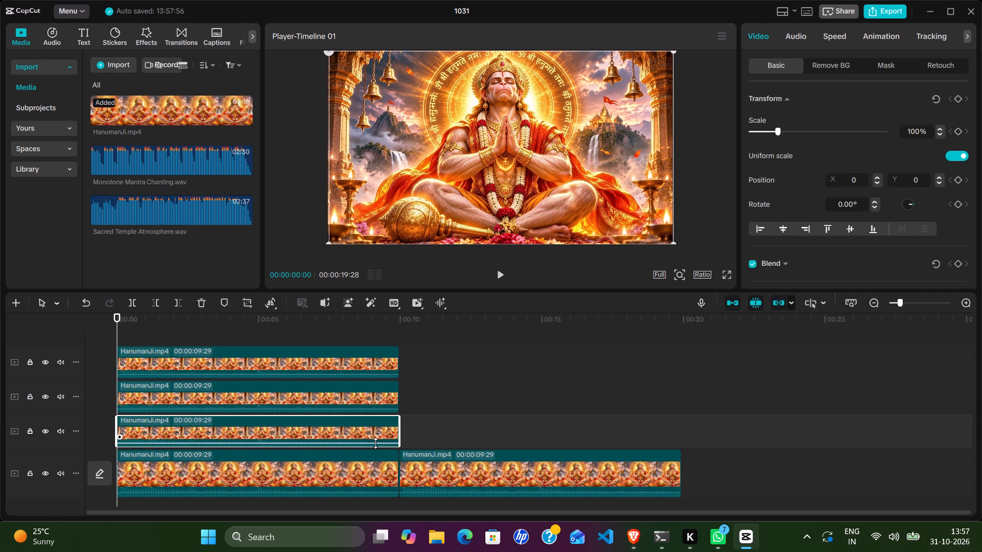
left_click(375, 443)
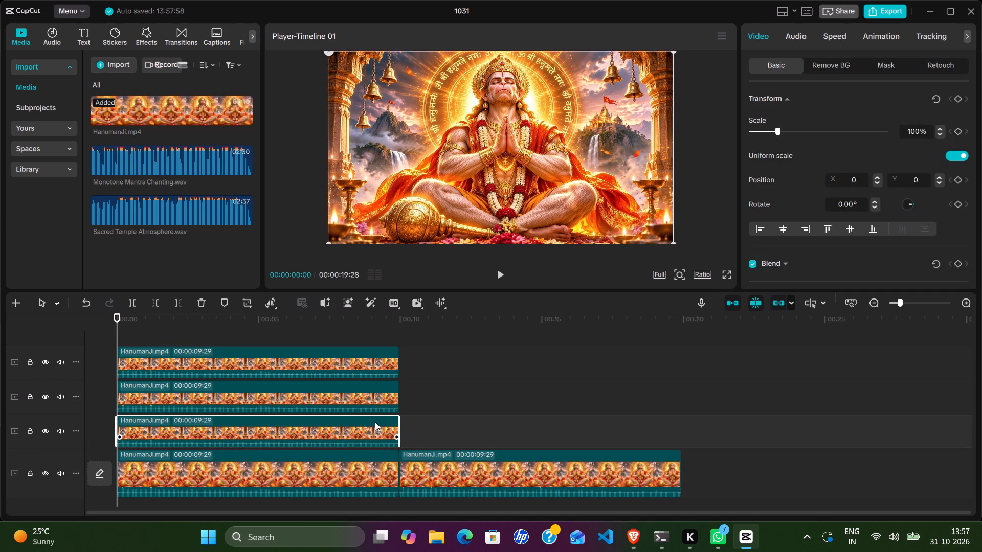
left_click_drag(375, 422, 544, 459)
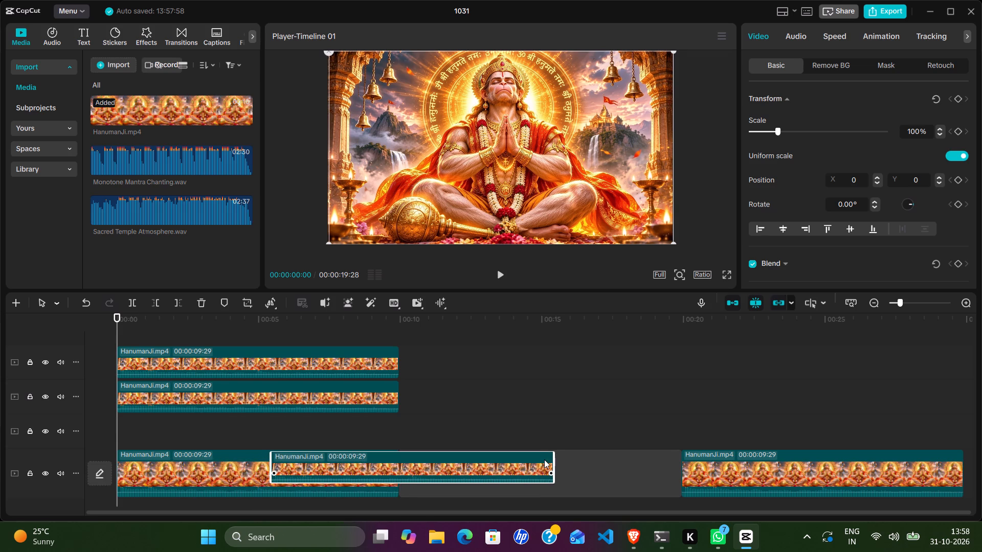
left_click_drag(544, 459, 545, 459)
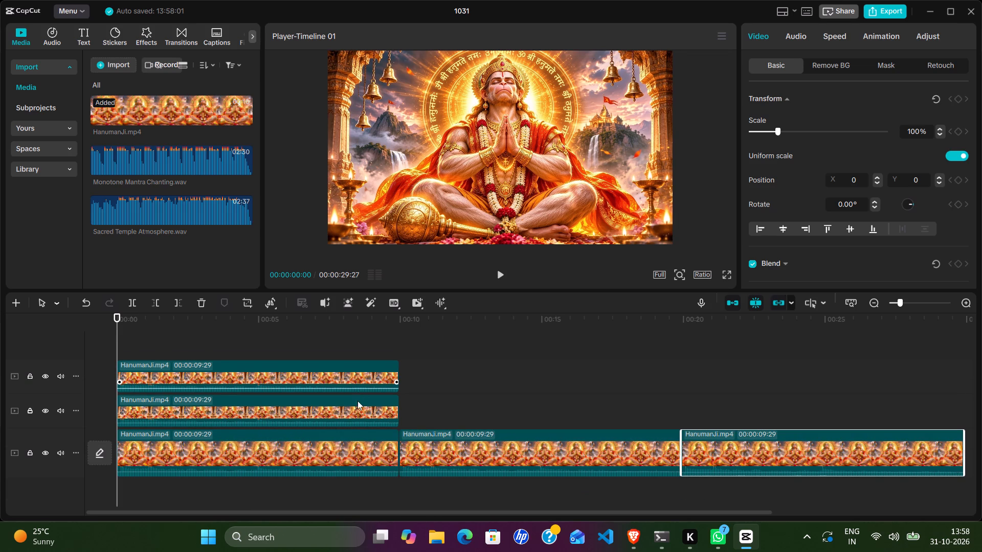
left_click(673, 473)
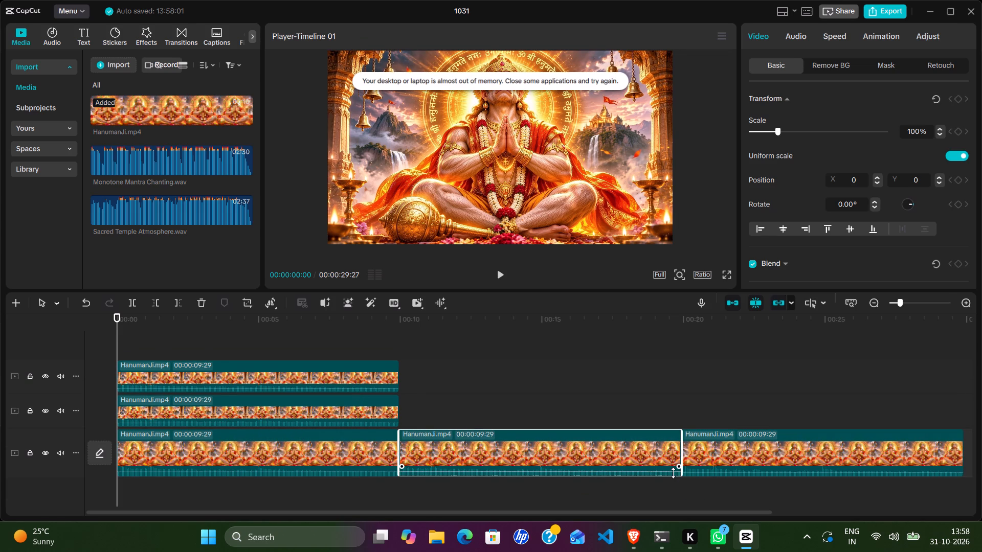
left_click(704, 472)
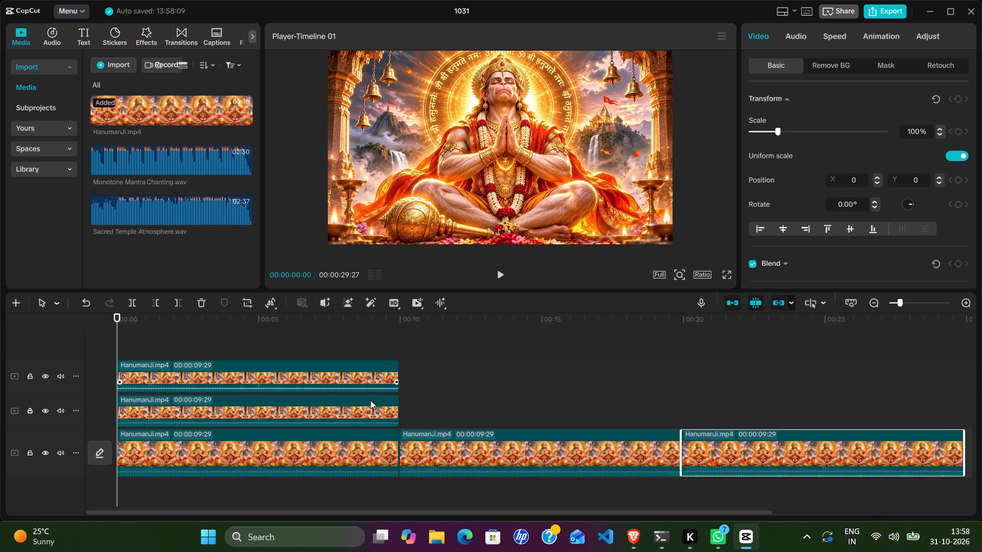
Move the two remaining stacked HanumanJi copies onto the main track in sequence with the other clips.
left_click_drag(372, 403, 477, 443)
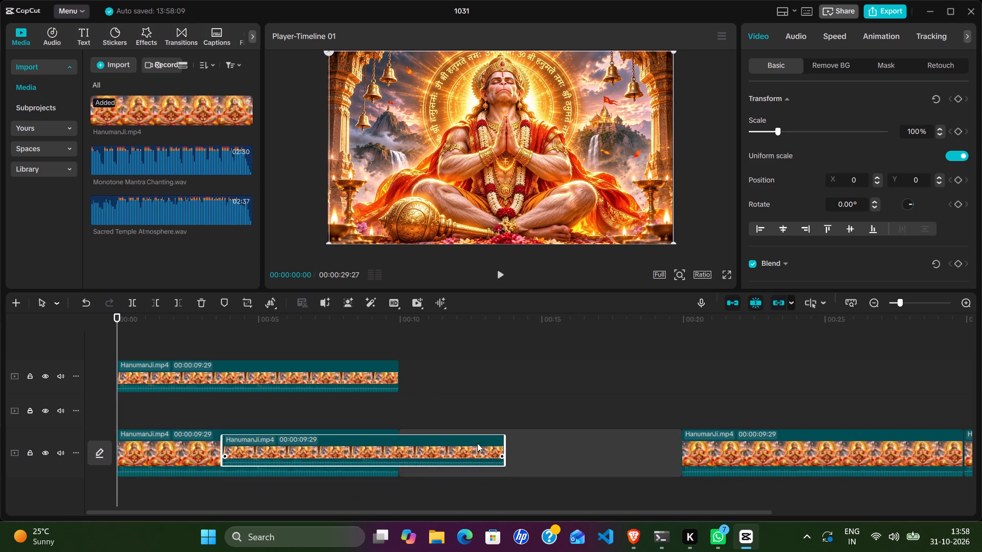
left_click_drag(359, 374, 443, 412)
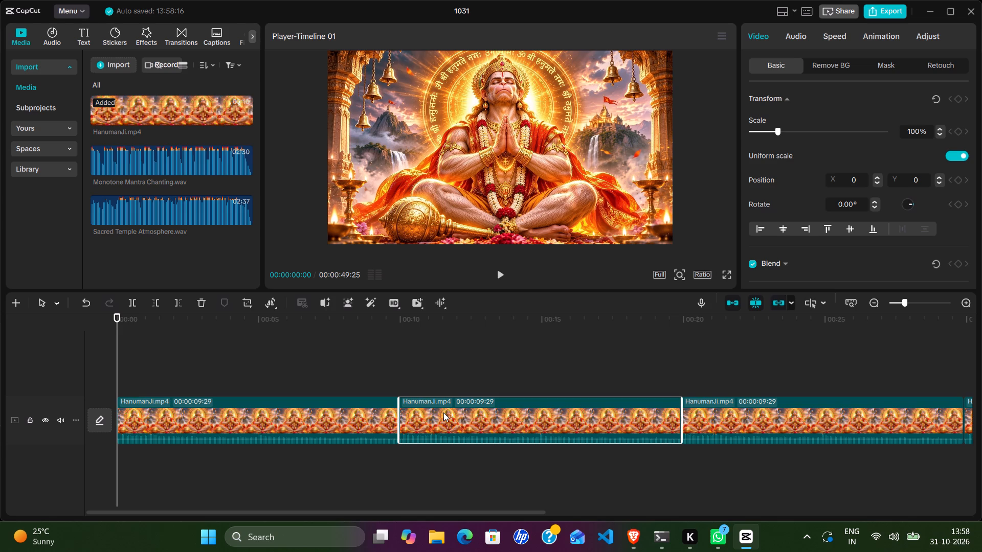
Select all five HanumanJi clips on the main track and combine them into one compound clip.
scroll(546, 477, "down", 11, "ctrl")
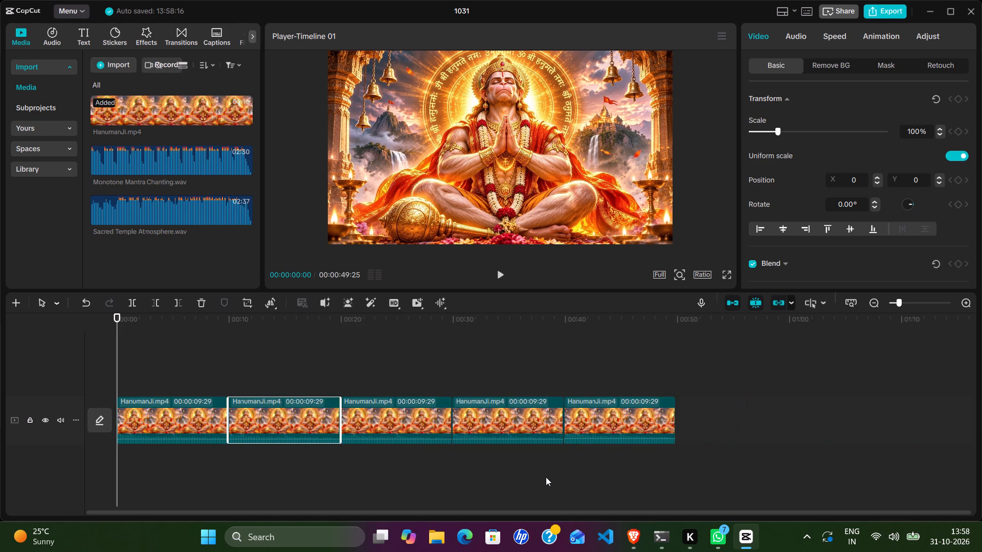
scroll(546, 477, "down", 2, "ctrl")
left_click_drag(513, 429, 261, 410)
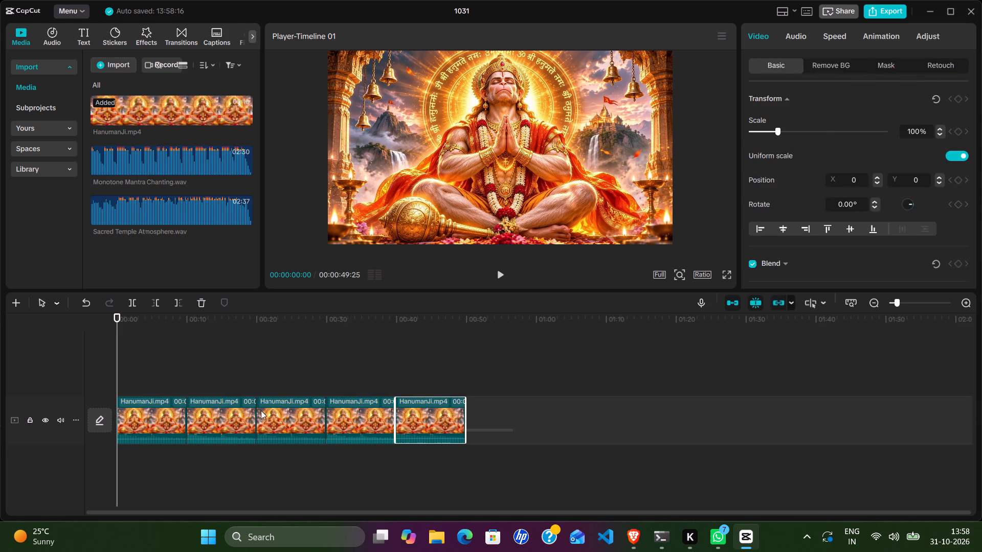
left_click_drag(261, 410, 129, 420)
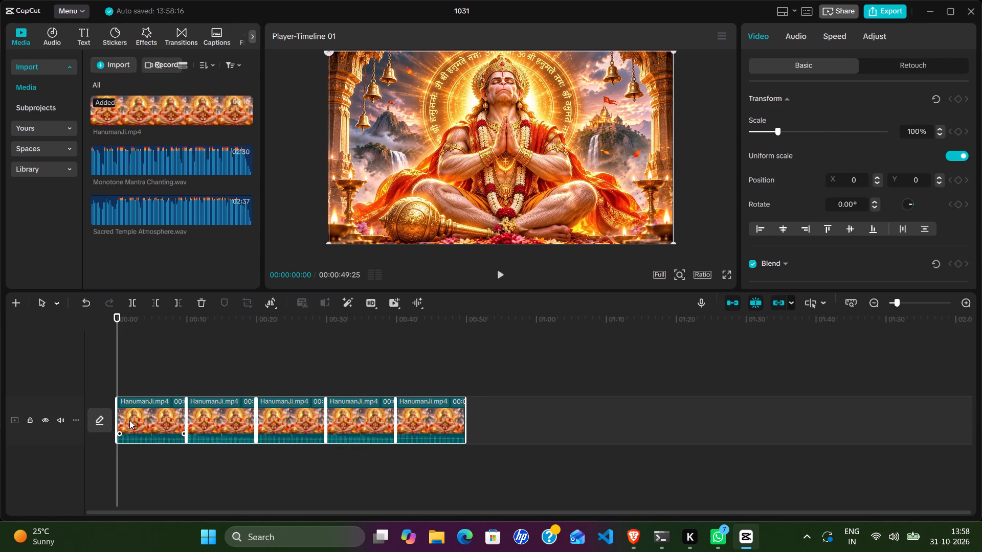
key("alt+g")
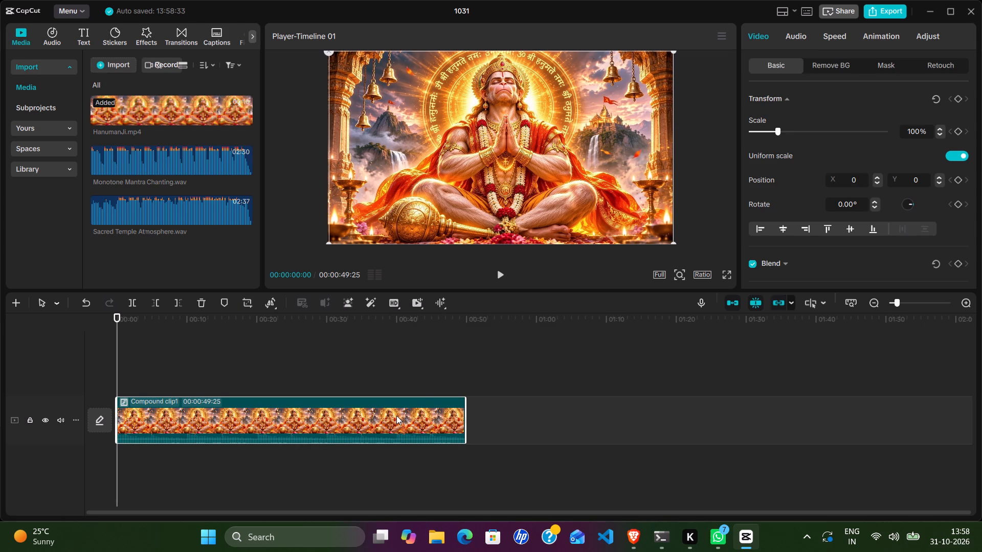
Duplicate the compound clip and place the copy directly after the original on the main track, at 00:00:49:25.
key("ctrl+c")
left_click(506, 424)
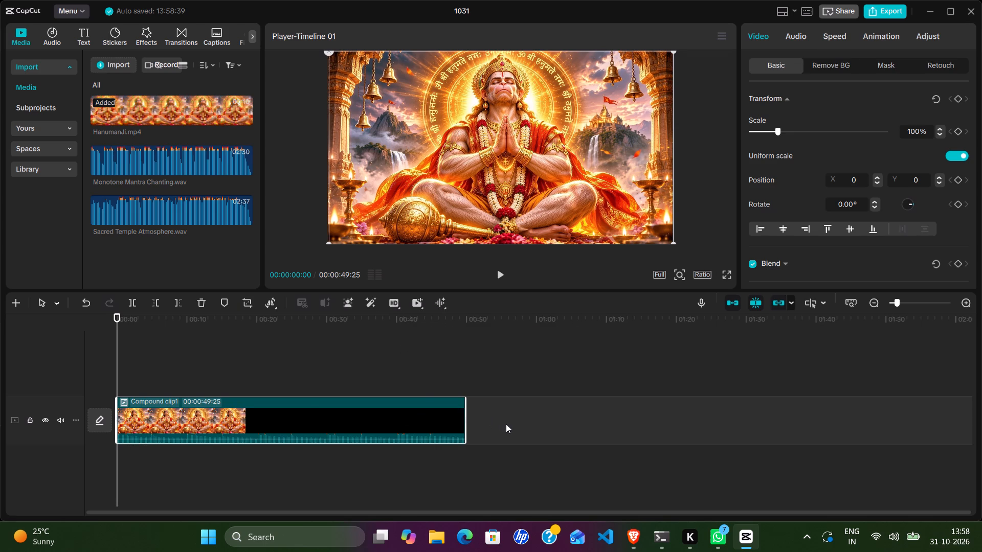
key("ctrl+v")
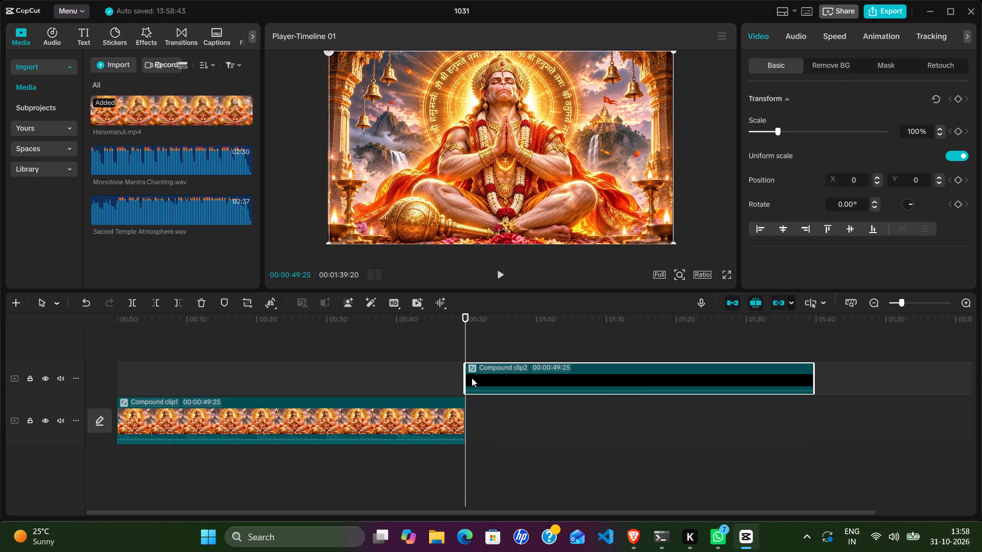
left_click_drag(472, 378, 473, 419)
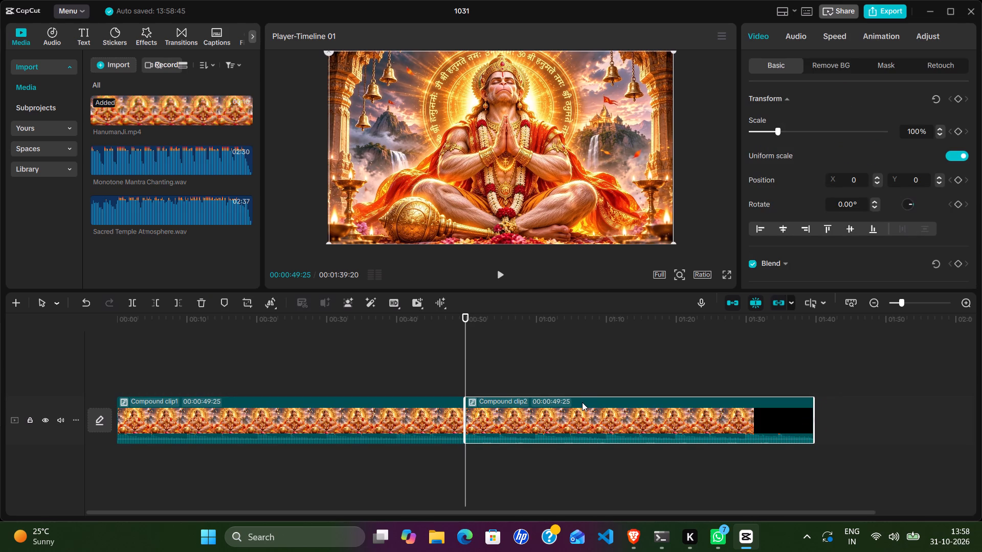
Paste five more copies of the compound clip at 00:00:49:25, stacked above the main track.
key("ctrl+v")
key("ctrl+v")
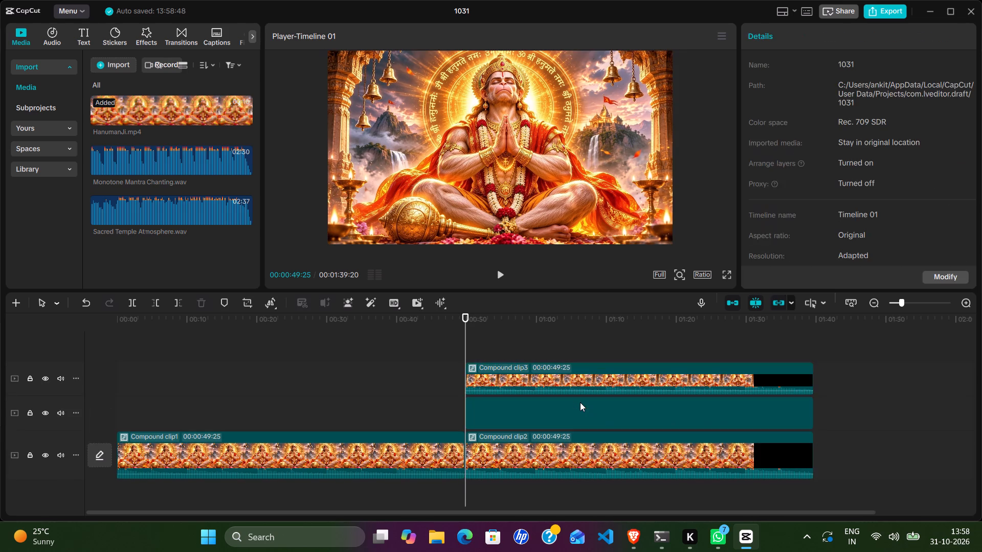
key("ctrl+v")
key("ctrl+v")
key("ctrl+v")
Move all five stacked compound clip copies, from the lowest up, onto the main track in sequence after the first compound clip.
left_click_drag(532, 432, 505, 473)
left_click_drag(495, 404, 482, 432)
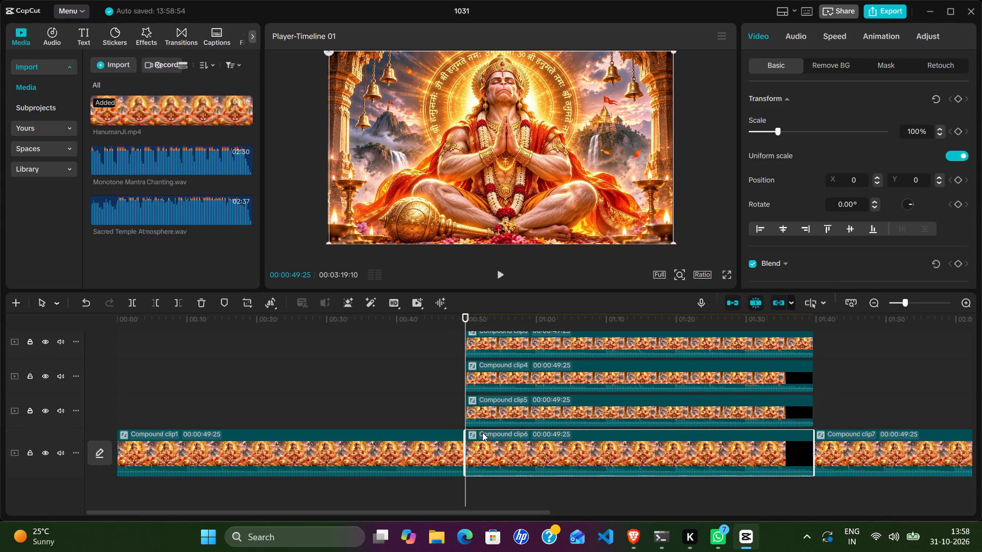
left_click_drag(474, 403, 482, 439)
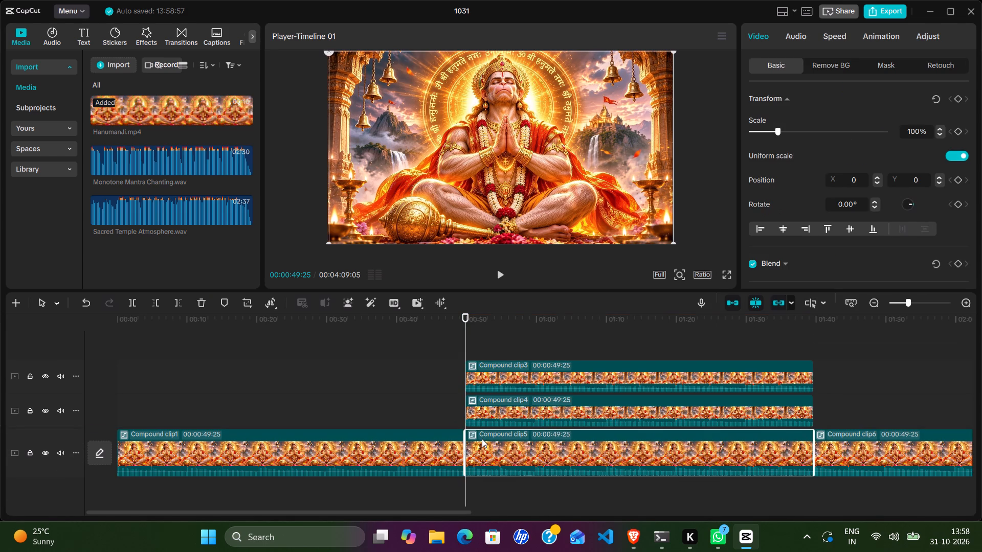
left_click_drag(470, 401, 480, 441)
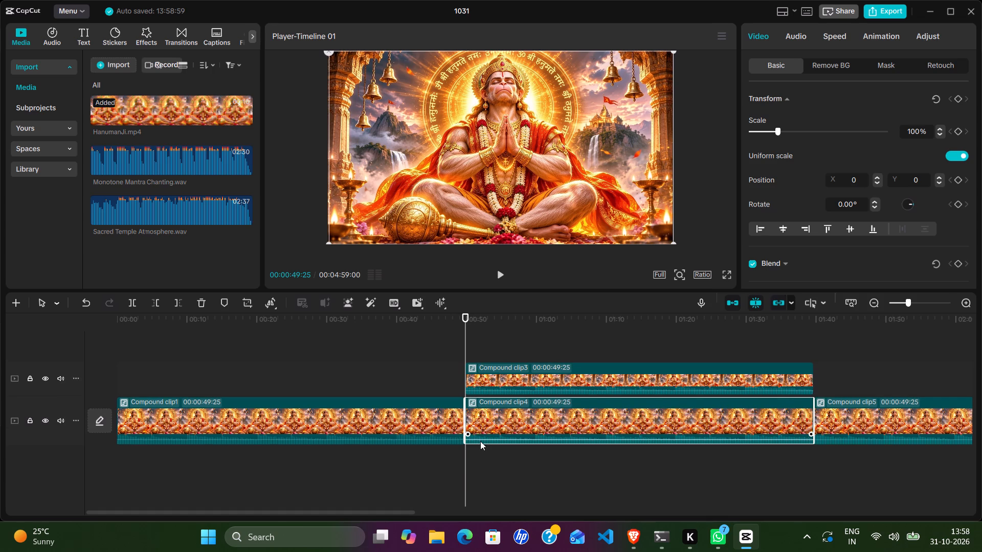
left_click_drag(469, 377, 469, 388)
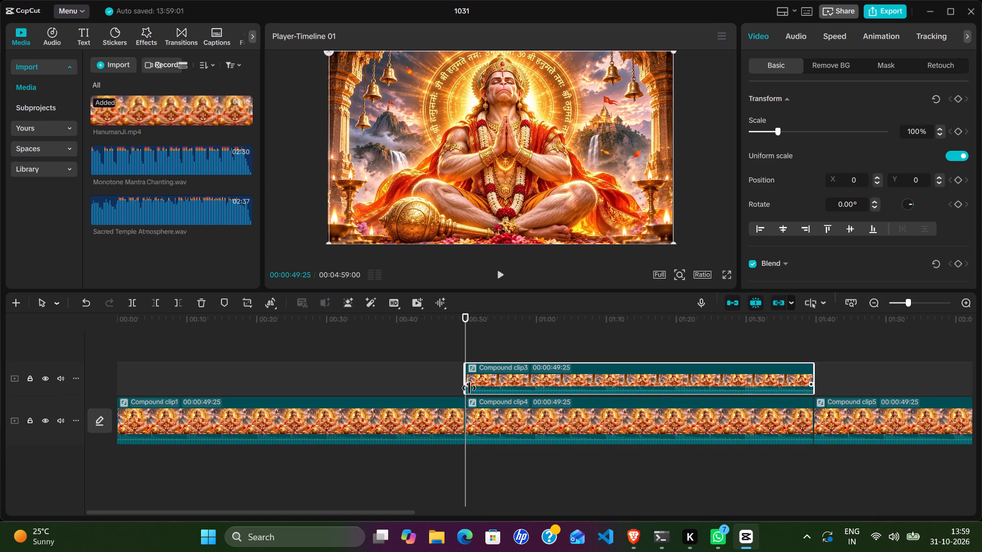
left_click_drag(484, 375, 481, 407)
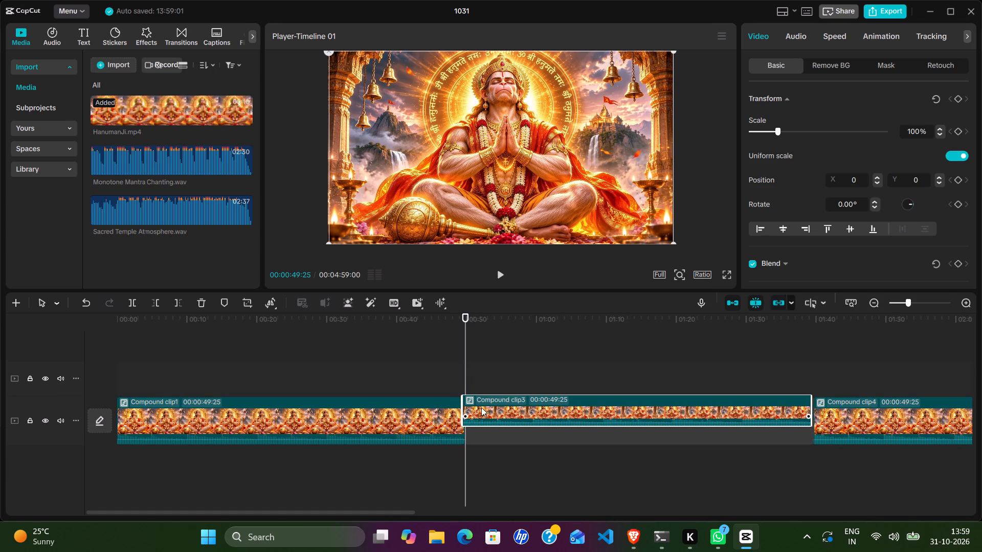
left_click_drag(481, 407, 481, 406)
Select all seven compound clips on the main track and combine them into a single compound clip.
scroll(485, 374, "down", 7, "ctrl")
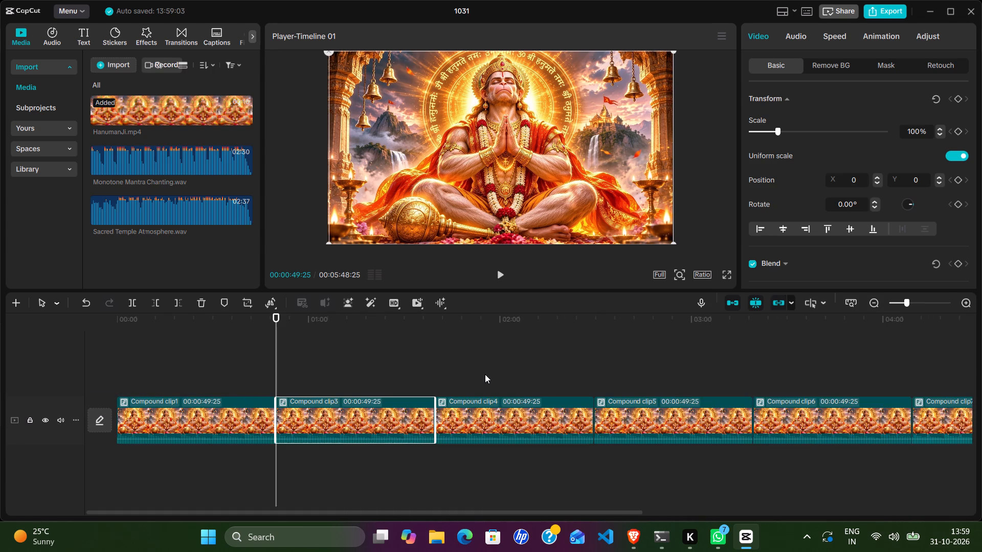
scroll(485, 374, "down", 16, "ctrl")
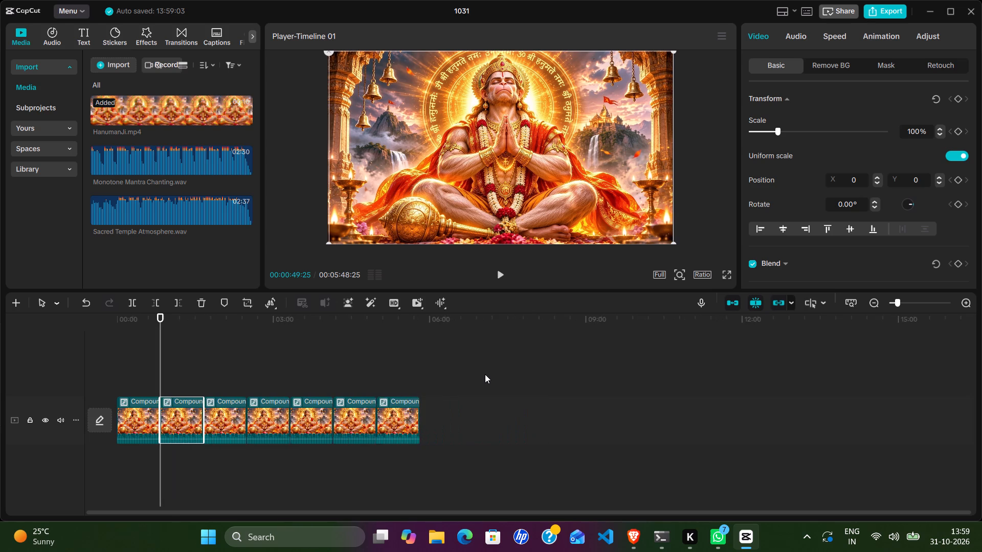
scroll(485, 374, "down", 1, "ctrl")
left_click_drag(451, 407, 162, 418)
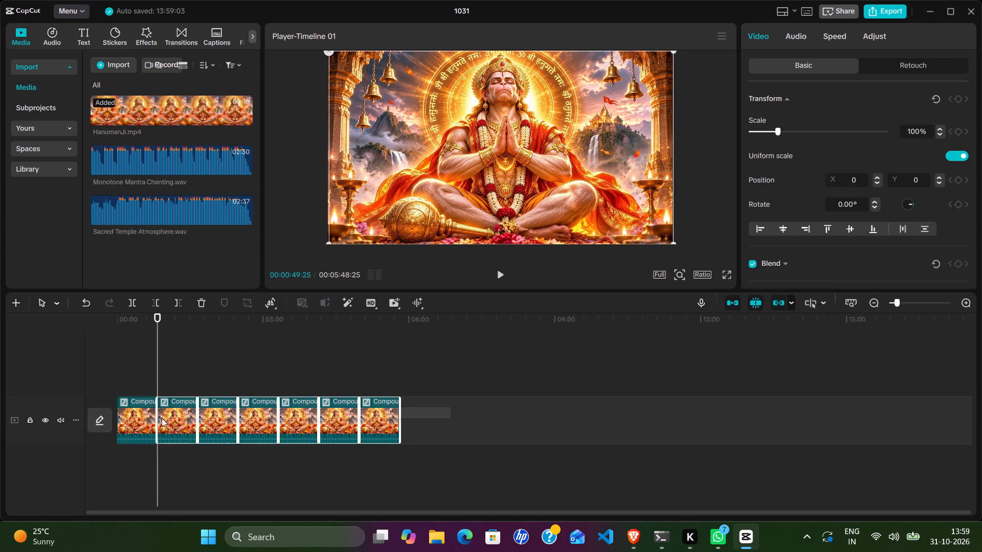
left_click_drag(162, 418, 142, 419)
key("alt+g")
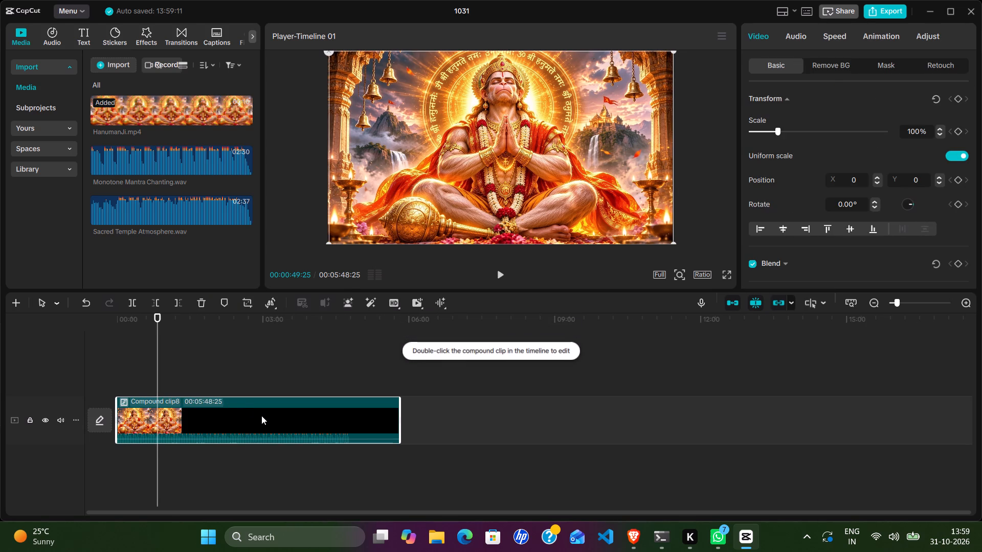
Duplicate the new compound clip and place the copy directly after it on the main track, at 00:05:48:25.
key("ctrl+c")
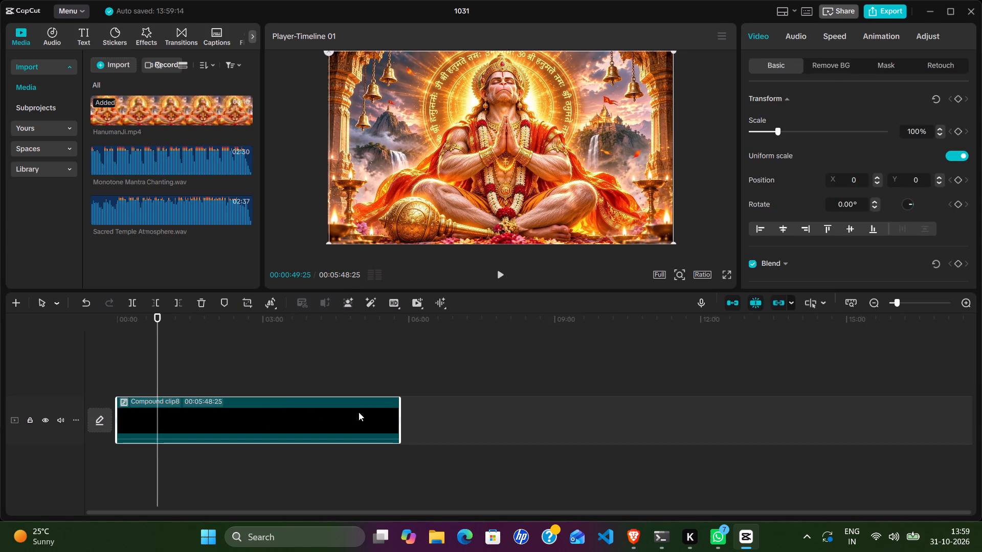
left_click(400, 381)
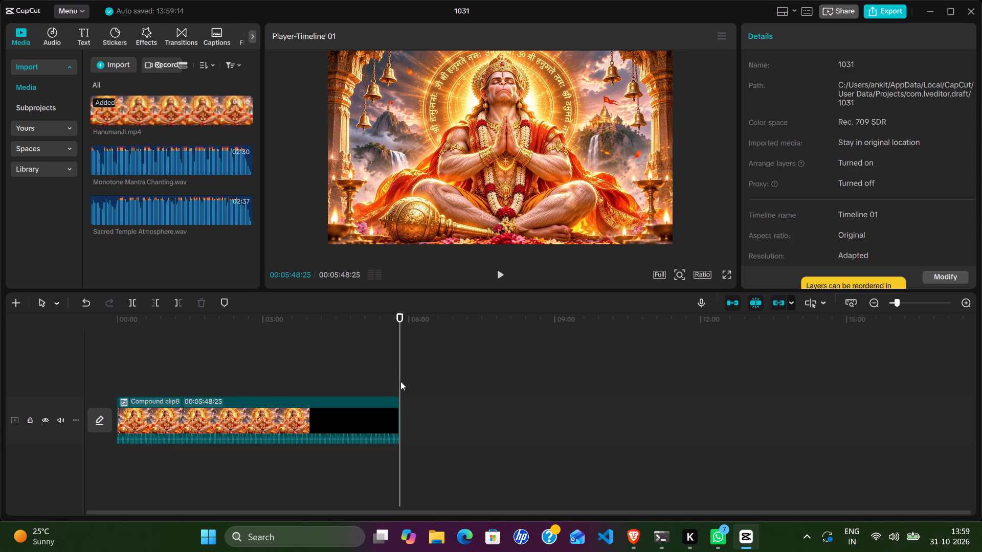
key("ctrl+v")
left_click_drag(420, 372, 420, 377)
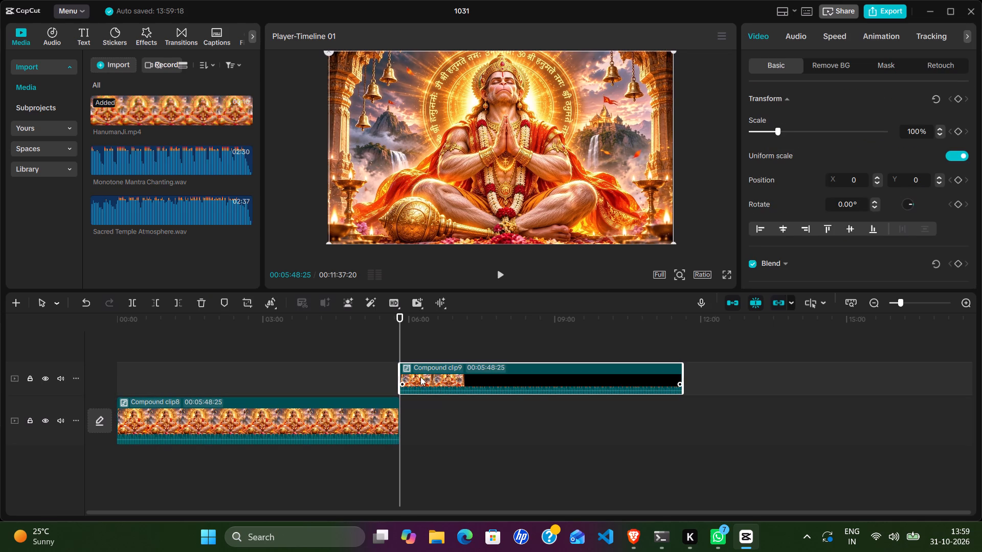
left_click_drag(420, 377, 422, 411)
Paste five more copies of the compound clip at 00:05:48:25, inserting each one into the main track sequence before pasting the next.
key("ctrl+v")
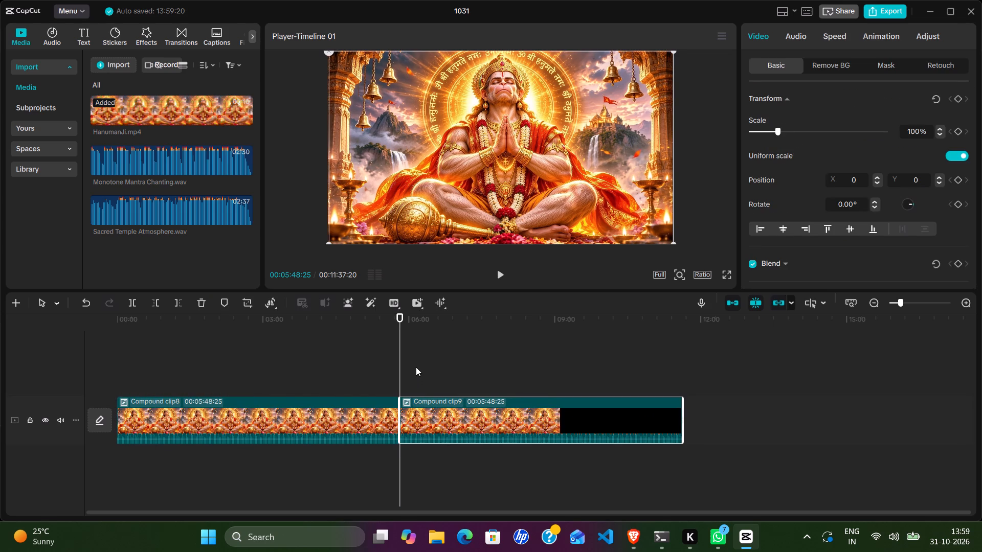
left_click_drag(418, 370, 417, 403)
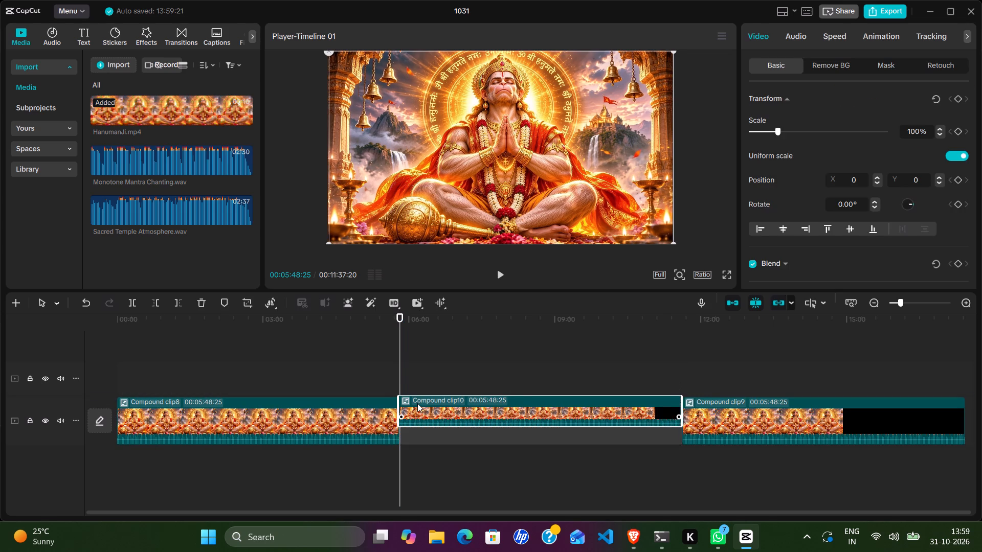
key("ctrl+v")
left_click_drag(416, 371, 417, 407)
key("ctrl+v")
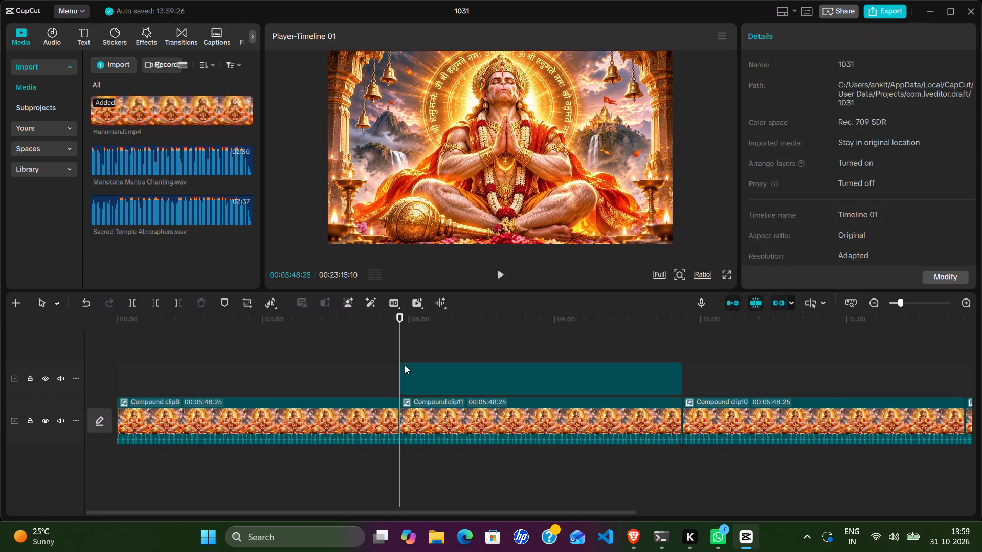
left_click_drag(407, 366, 409, 400)
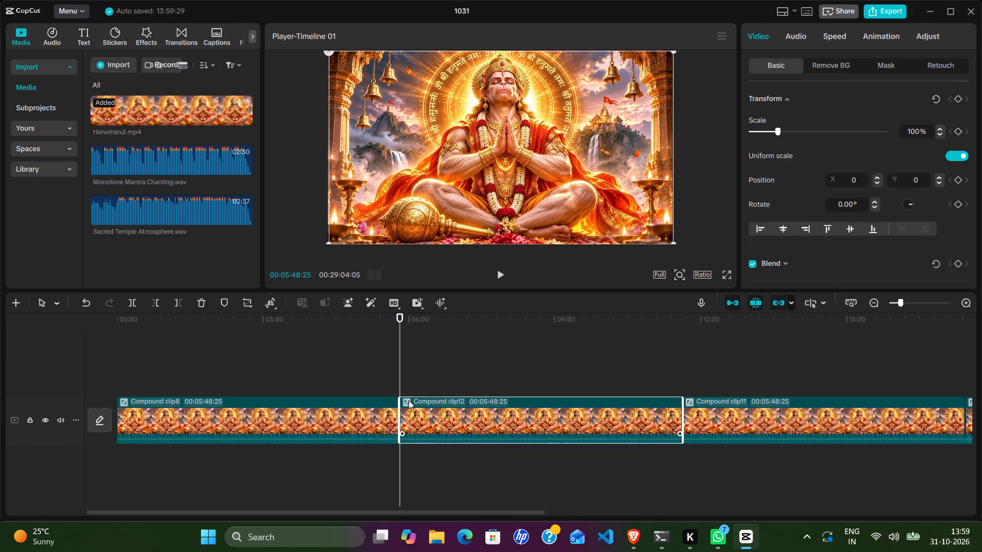
key("ctrl+v")
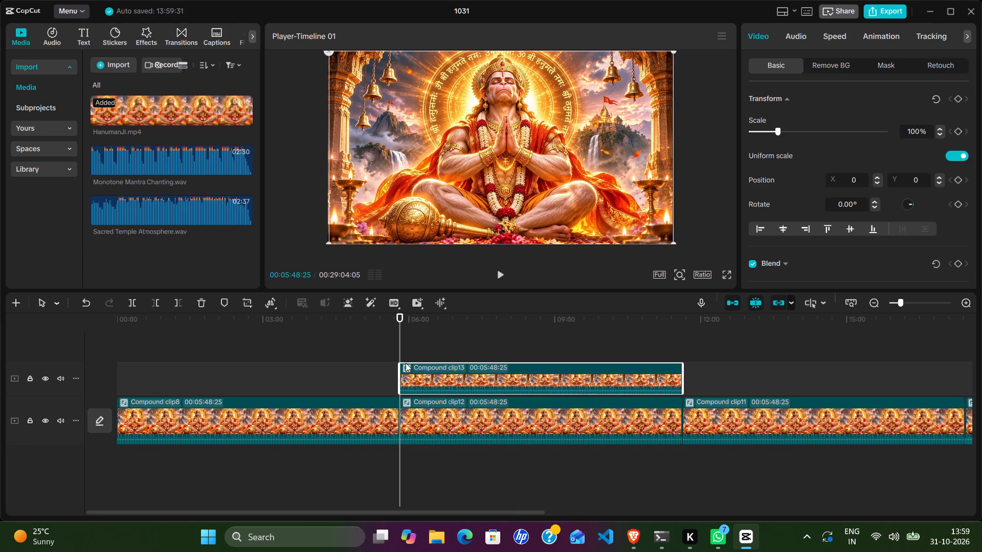
left_click_drag(406, 363, 418, 402)
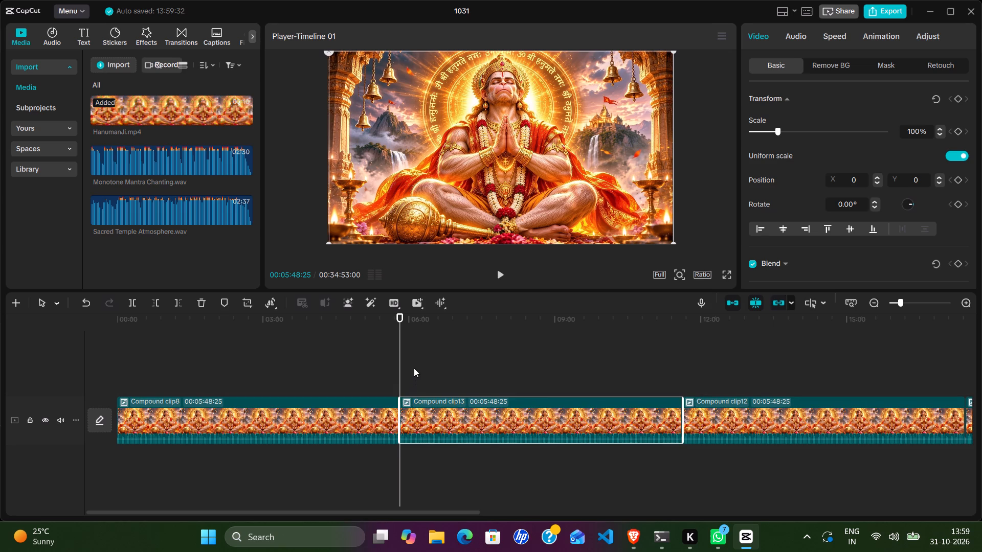
key("ctrl+v")
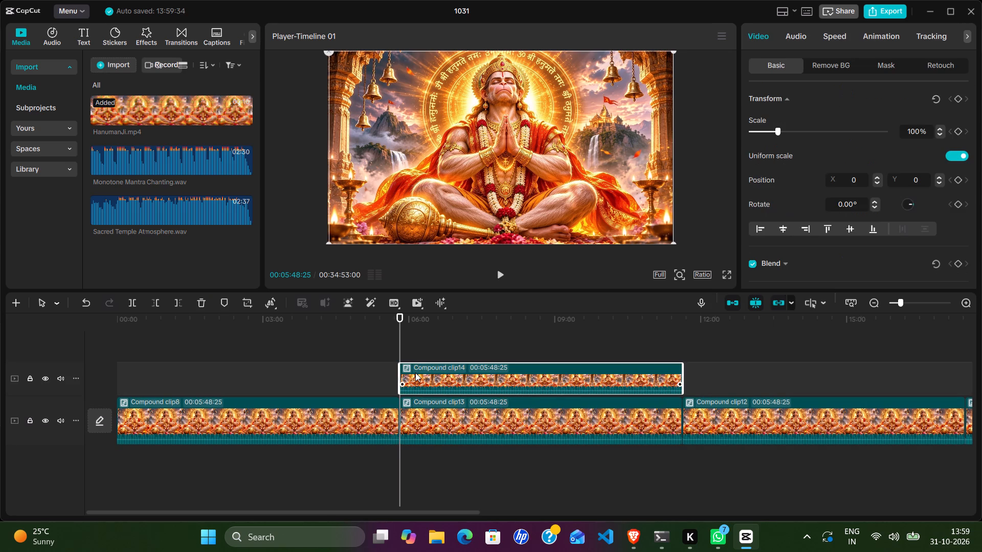
left_click_drag(415, 373, 418, 407)
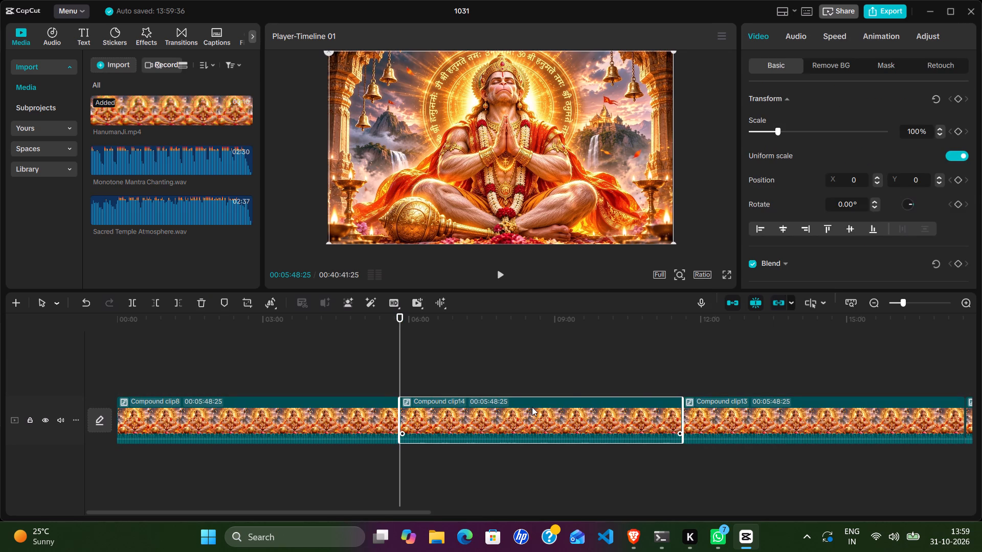
Combine all the compound clips on the timeline into one compound clip and deselect it, leaving the playhead at its end.
scroll(532, 407, "left", 9)
left_click(753, 411)
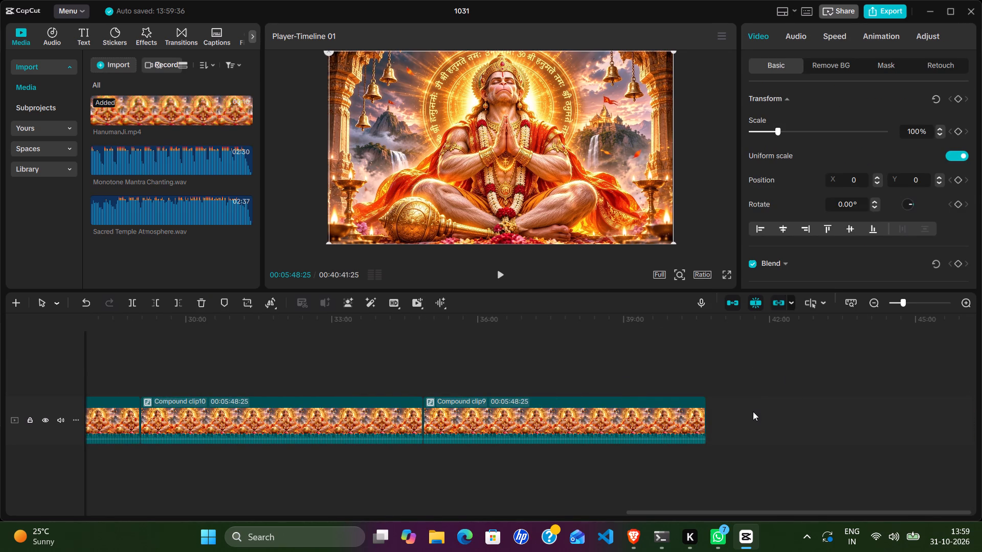
key("ctrl+a")
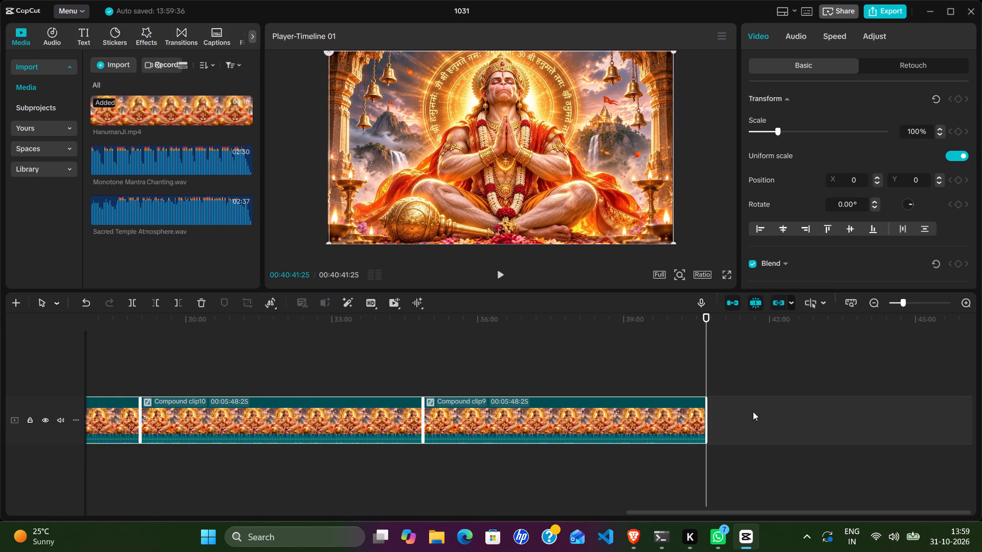
key("alt+g")
scroll(753, 411, "down", 7, "ctrl")
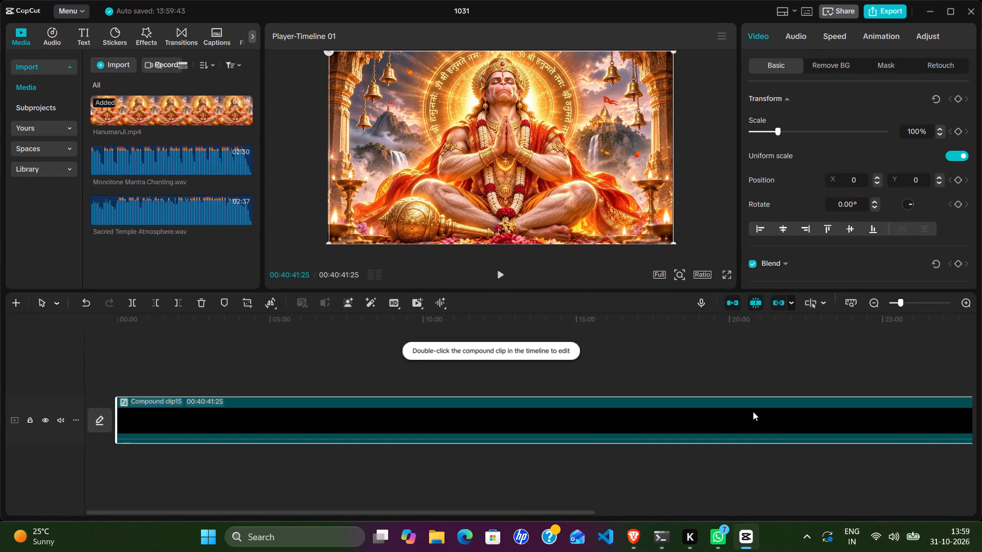
scroll(753, 411, "down", 7, "ctrl")
left_click(753, 411, "ctrl")
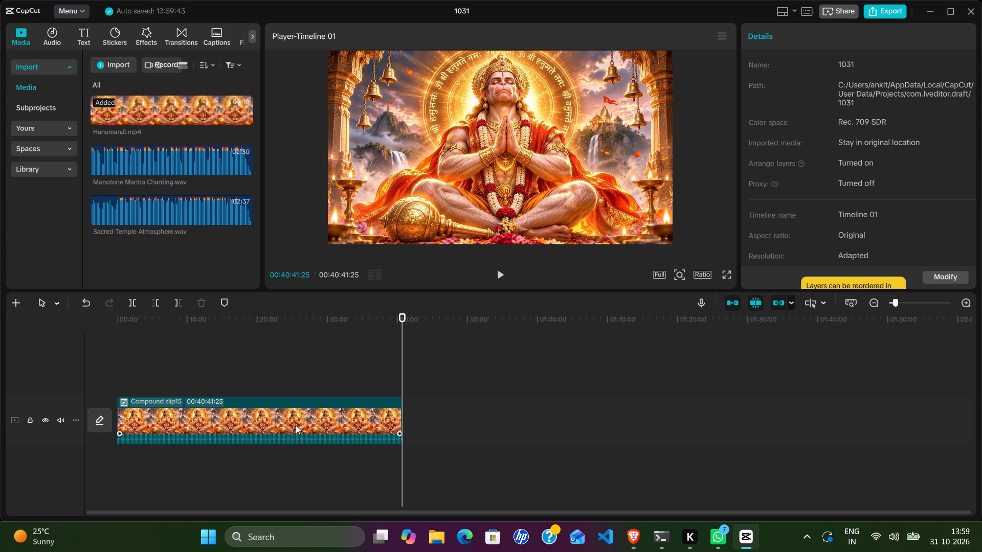
Duplicate the compound clip and place the copy directly after it on the main track, at 00:40:41:25.
left_click(308, 415)
key("ctrl+c")
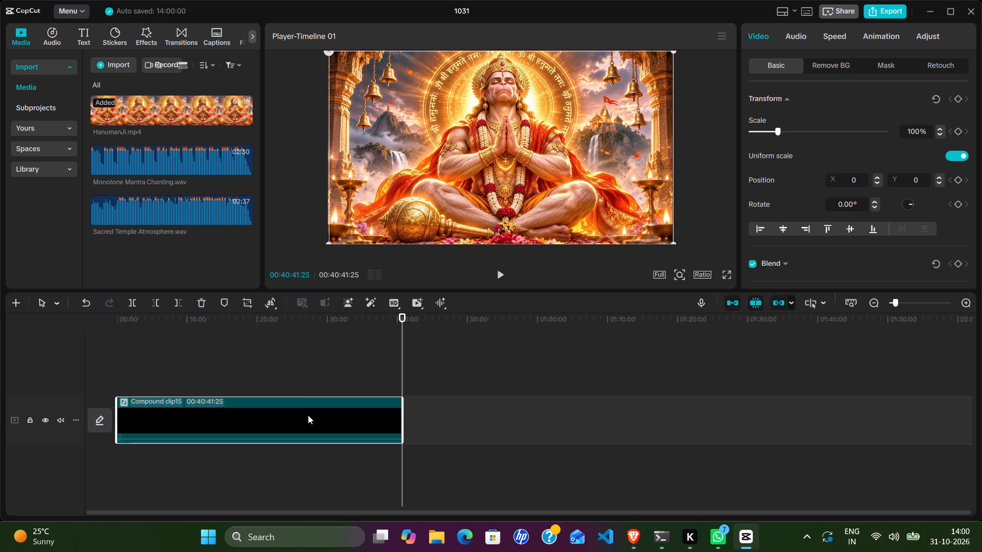
key("ctrl+v")
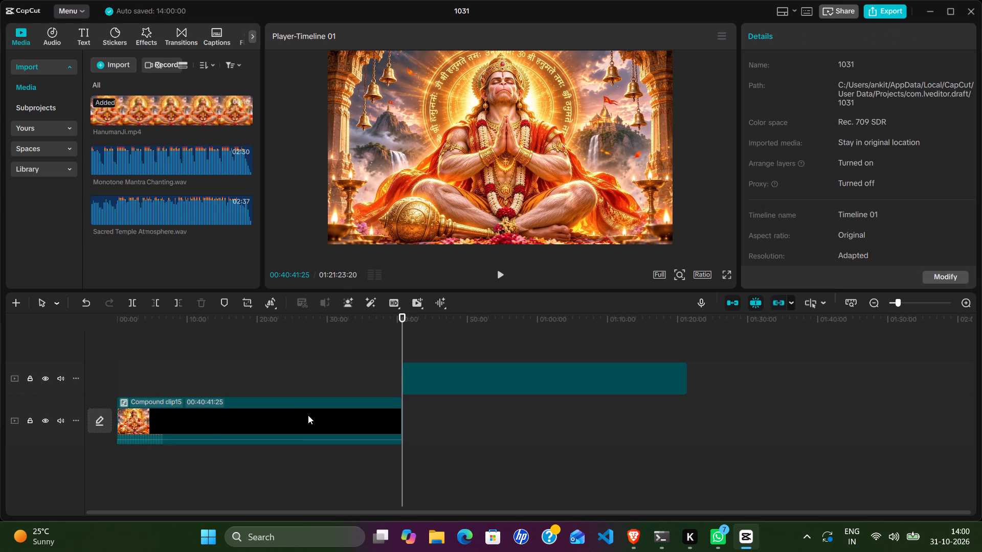
left_click_drag(401, 344, 372, 343)
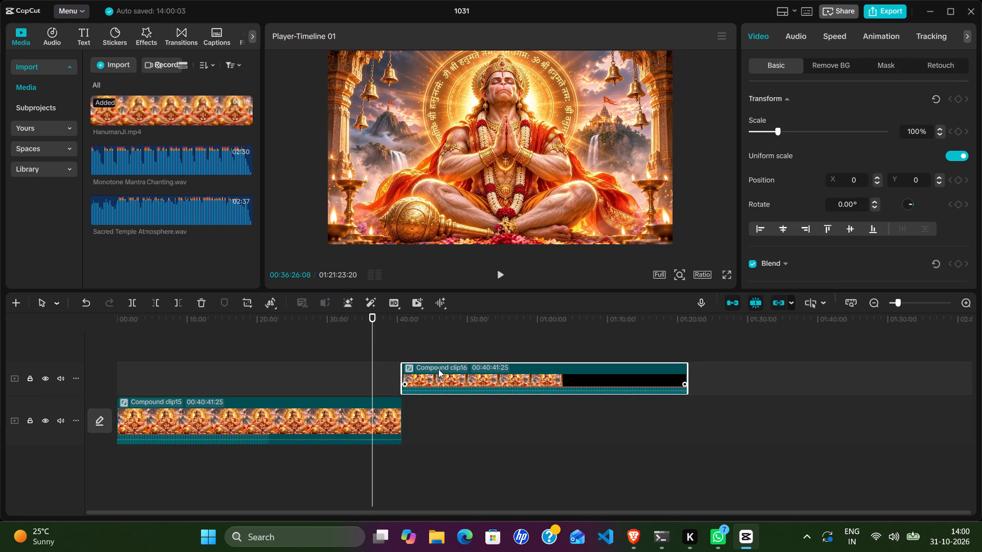
left_click_drag(438, 369, 436, 411)
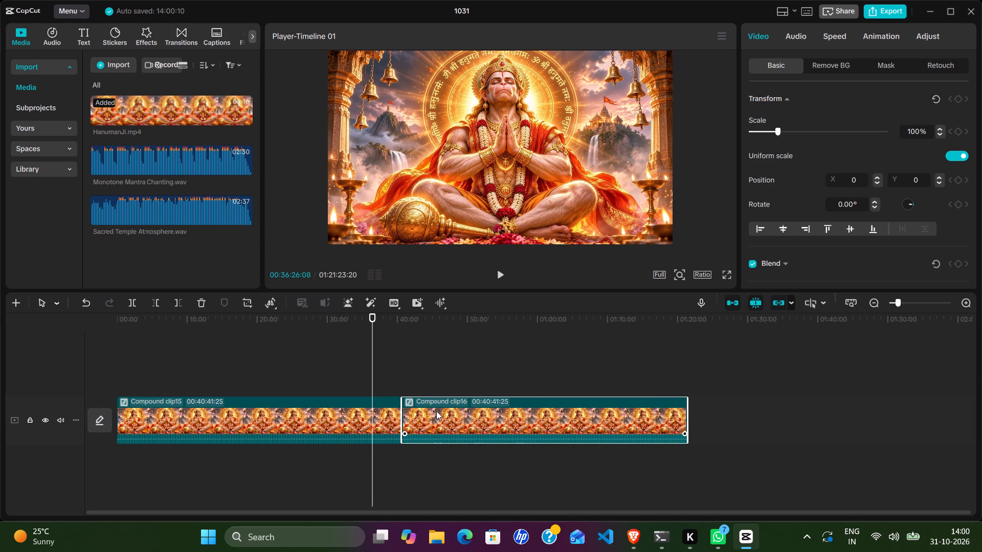
left_click(717, 415)
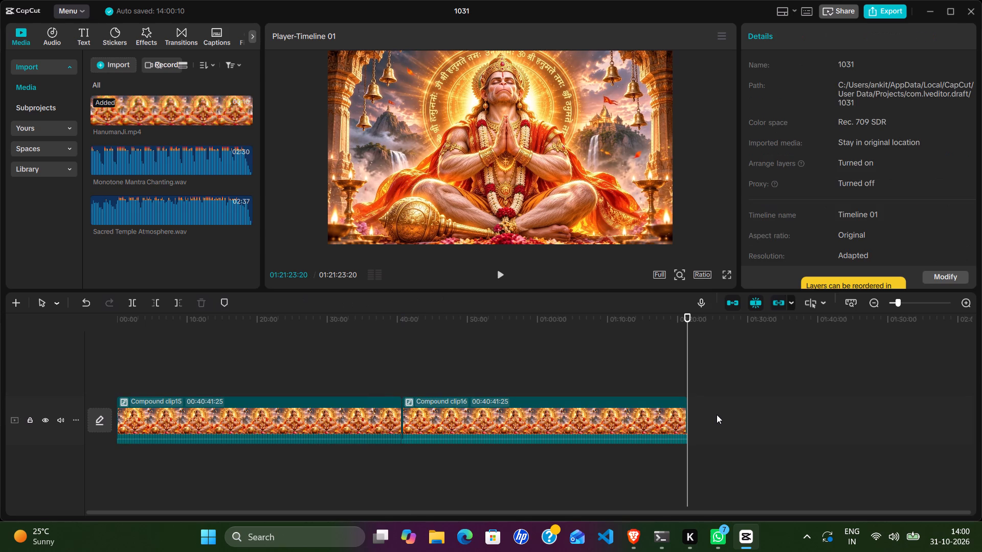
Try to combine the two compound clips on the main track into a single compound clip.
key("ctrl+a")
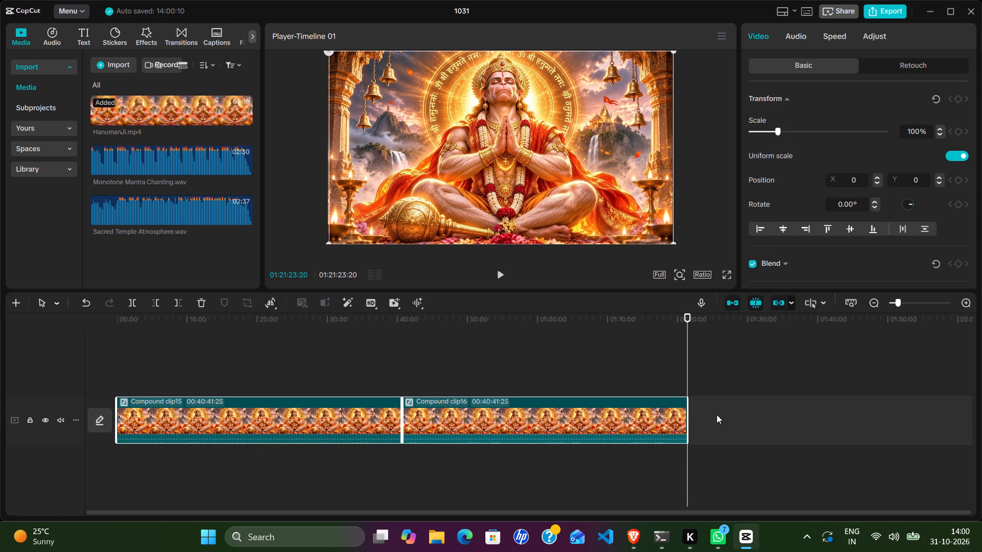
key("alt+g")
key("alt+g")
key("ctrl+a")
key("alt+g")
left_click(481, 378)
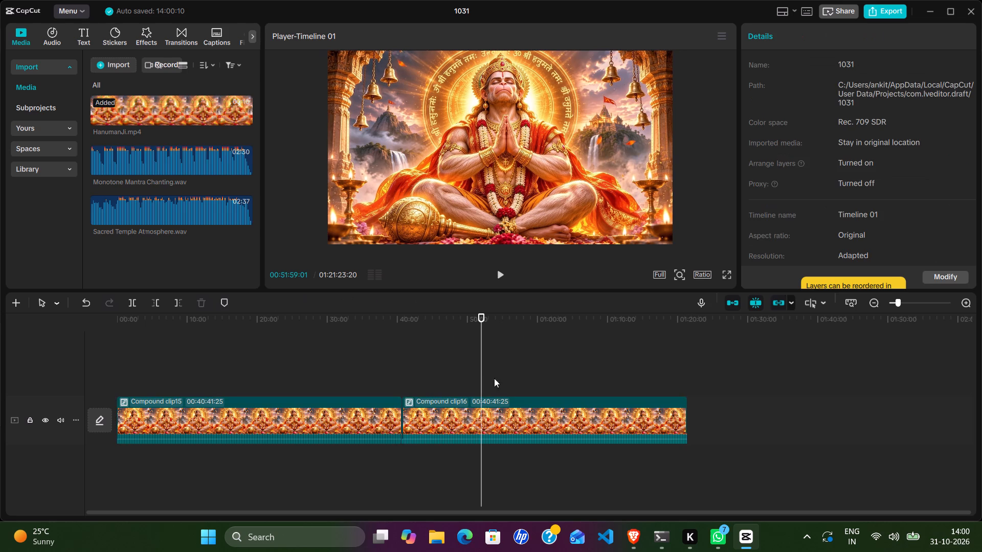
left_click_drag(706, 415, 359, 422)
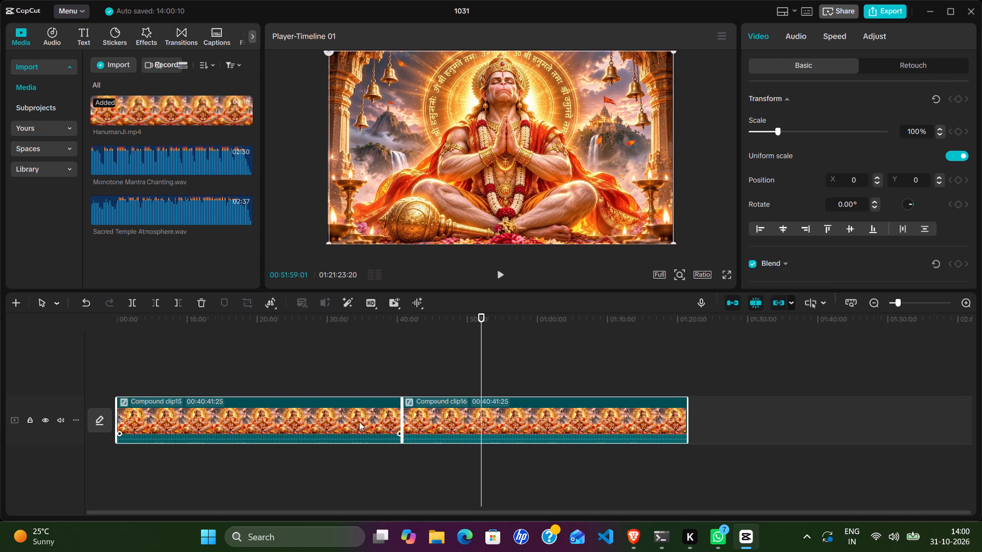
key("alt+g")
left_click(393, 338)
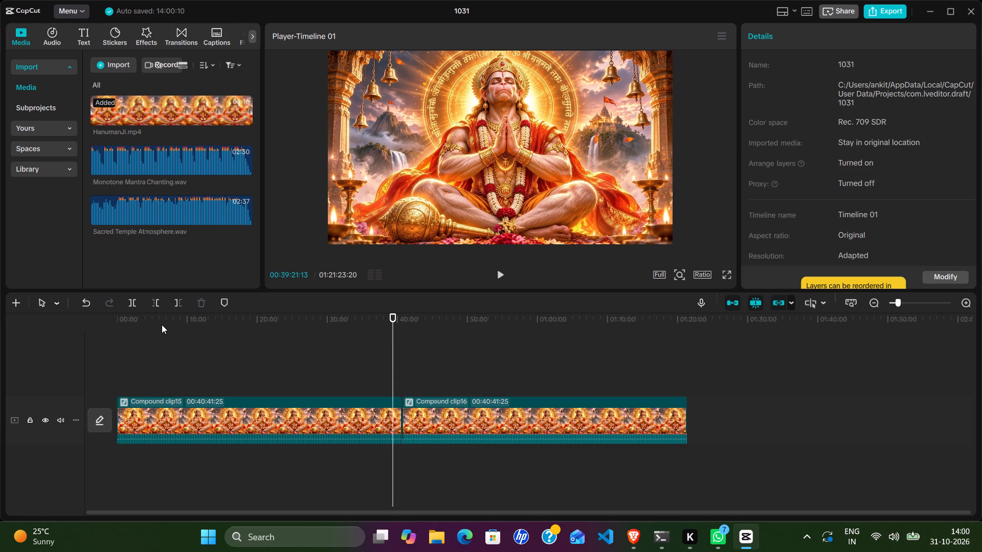
Add Monotone Mantra Chanting.wav to an audio track below the video, starting at 00:00:00:00.
left_click(140, 356)
left_click_drag(140, 356, 115, 358)
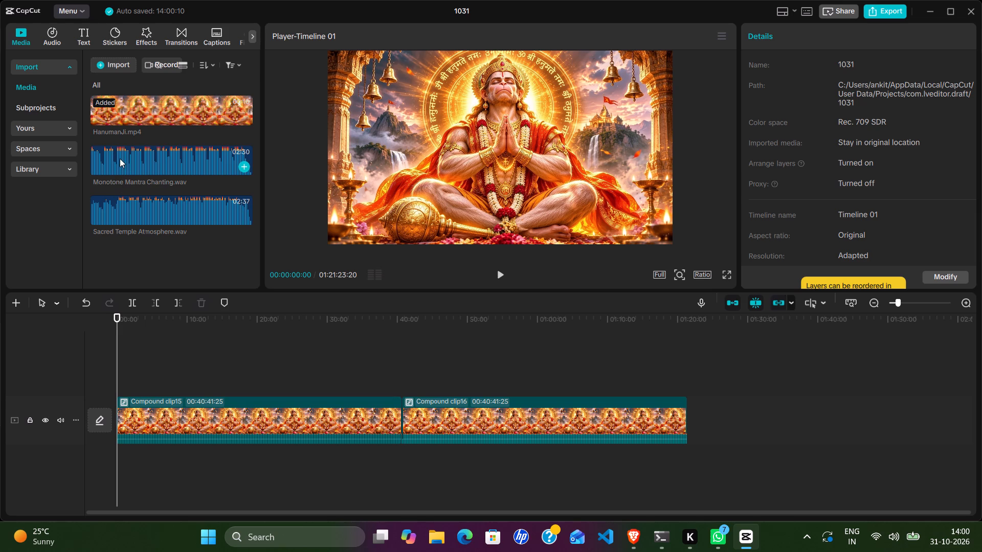
left_click_drag(119, 159, 159, 451)
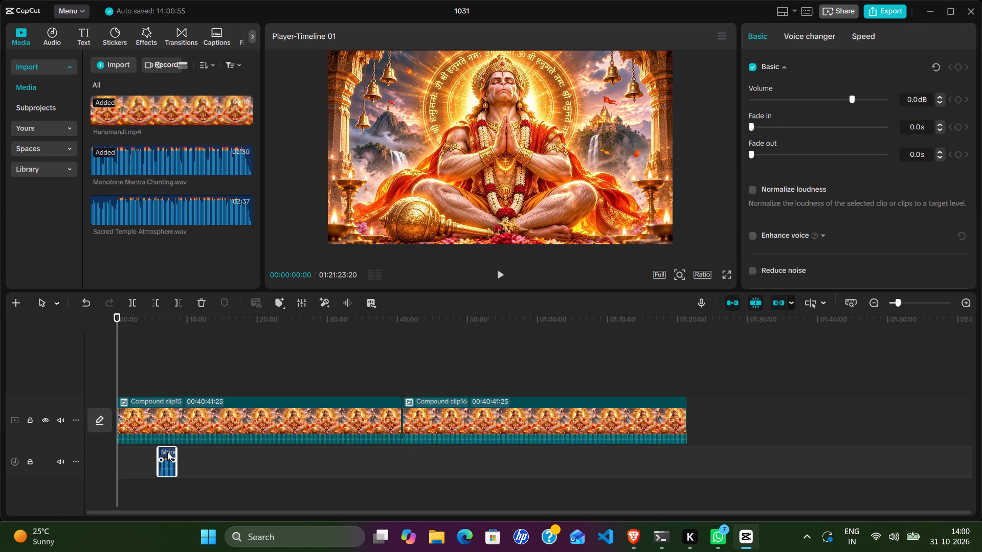
left_click_drag(166, 453, 135, 453)
left_click_drag(135, 453, 126, 452)
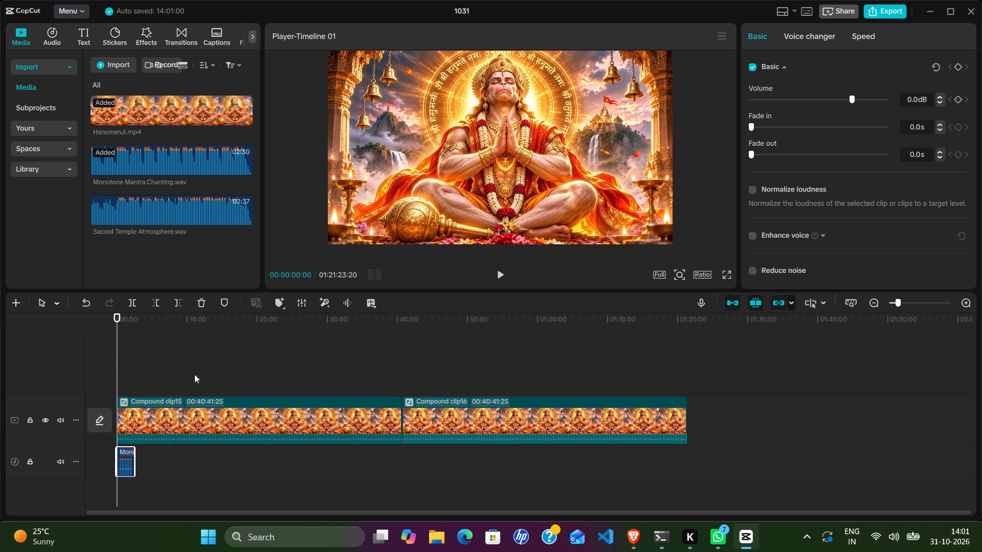
Play the timeline from the start to listen to the mantra chanting together with the video's own sound.
scroll(194, 374, "down", 1)
left_click(505, 277)
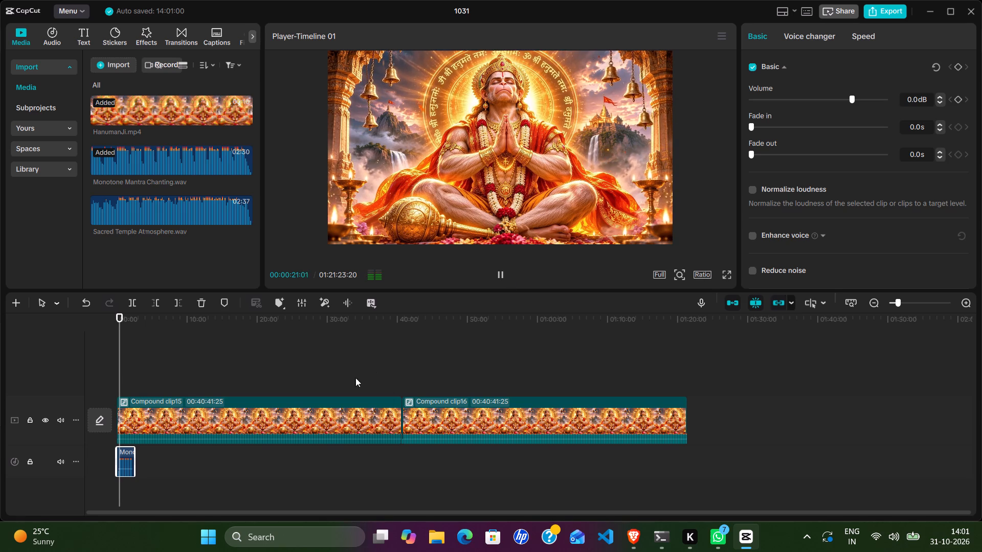
Stop playback and move the first compound clip behind the second one on the main track.
left_click_drag(284, 438, 283, 446)
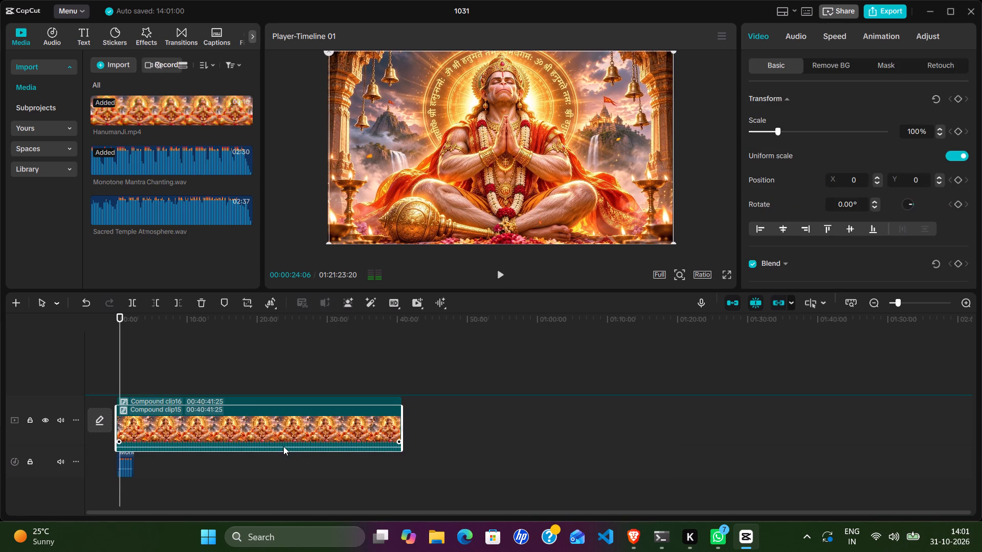
left_click_drag(283, 446, 475, 438)
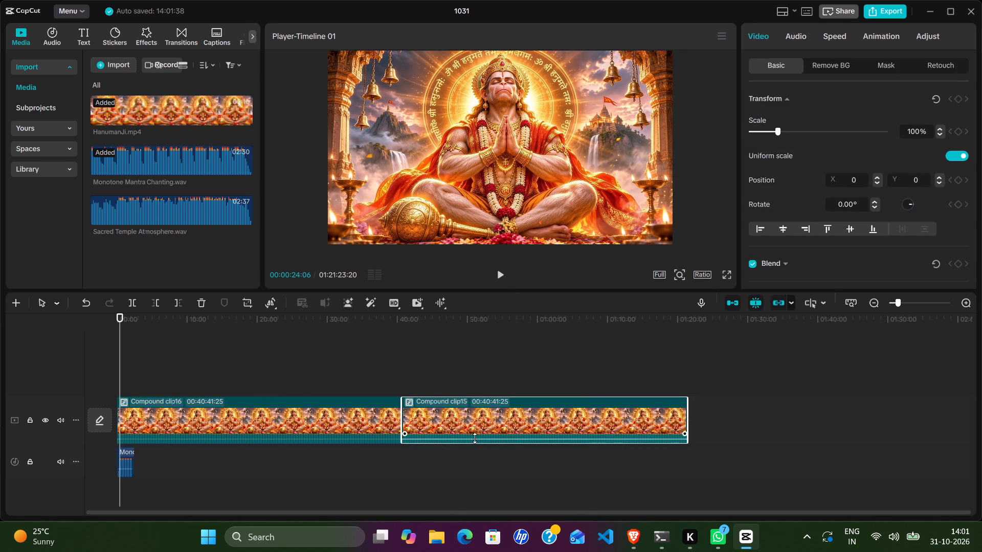
Mute both compound clips on the main track by lowering each one's volume to -∞ dB.
scroll(352, 421, "up", 5, "ctrl")
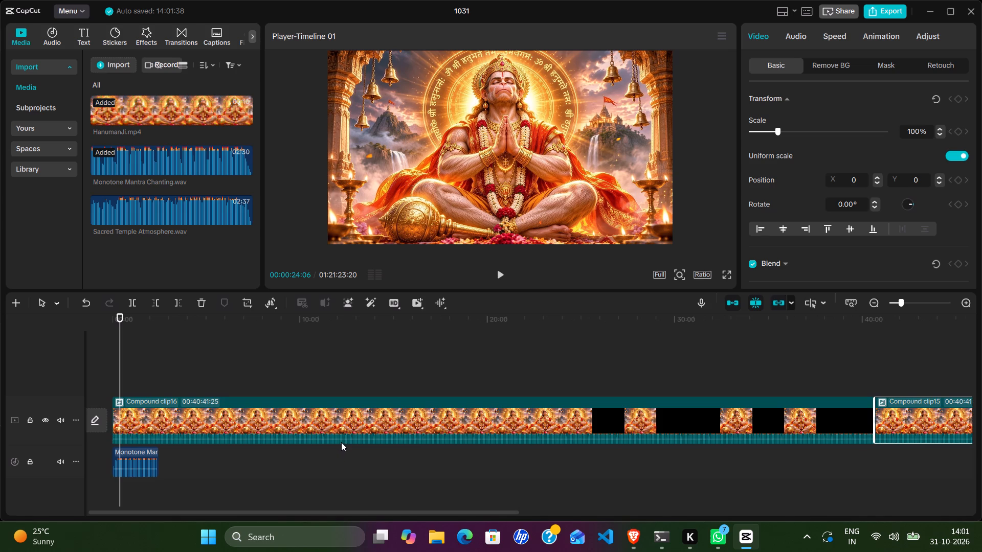
left_click_drag(342, 439, 342, 445)
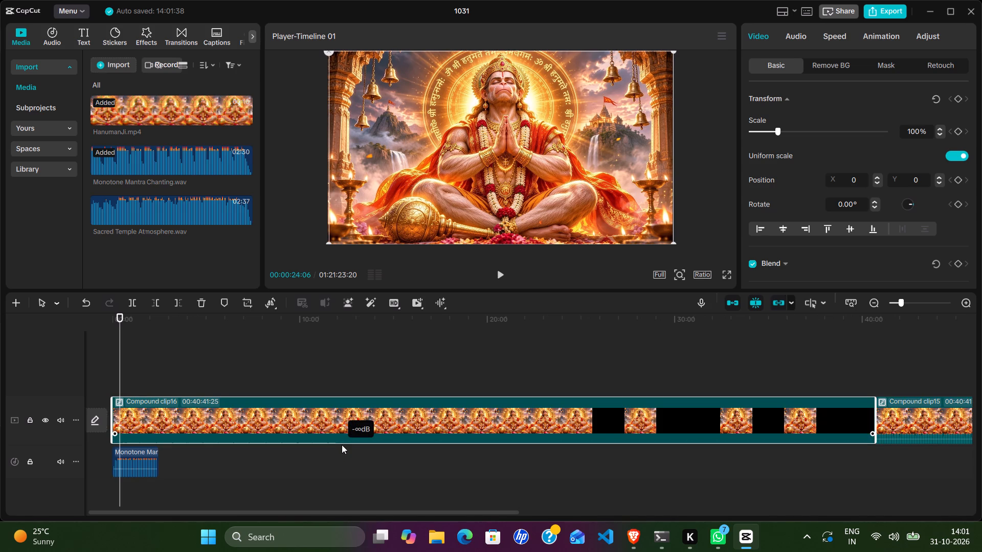
left_click_drag(342, 445, 340, 445)
scroll(428, 427, "left", 3)
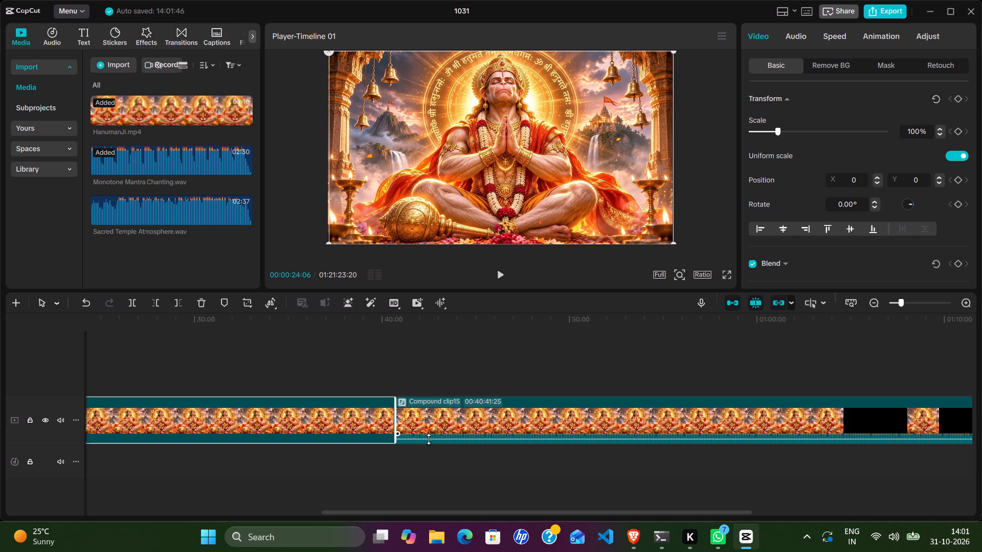
left_click_drag(429, 440, 428, 445)
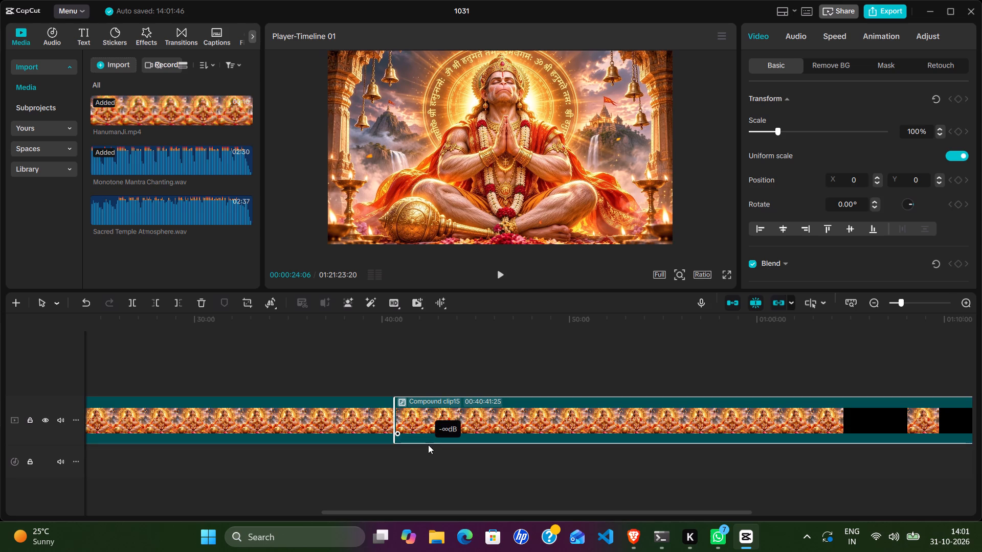
Play the timeline from 00:00:24:06 to check the chanting audio with the video clips muted.
scroll(379, 449, "right", 5)
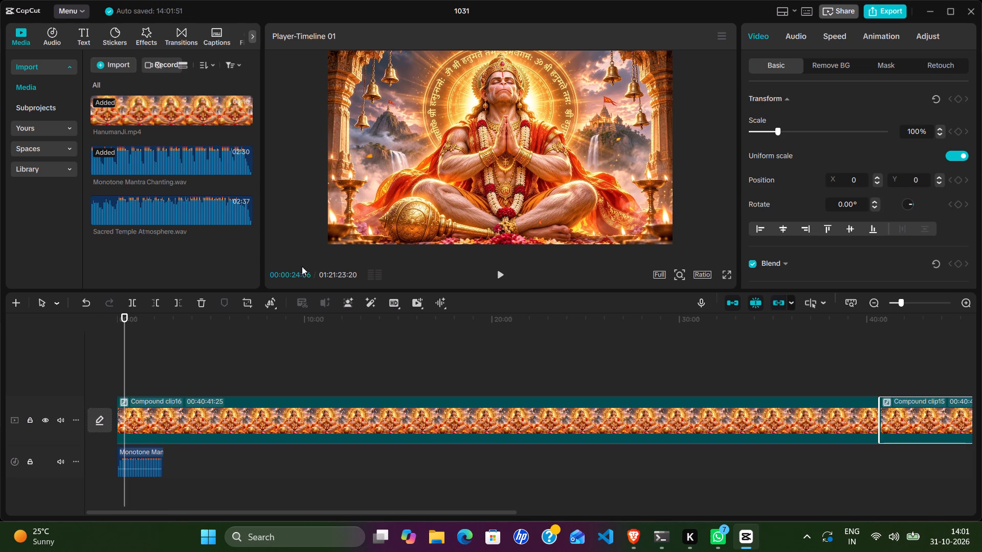
left_click(500, 275)
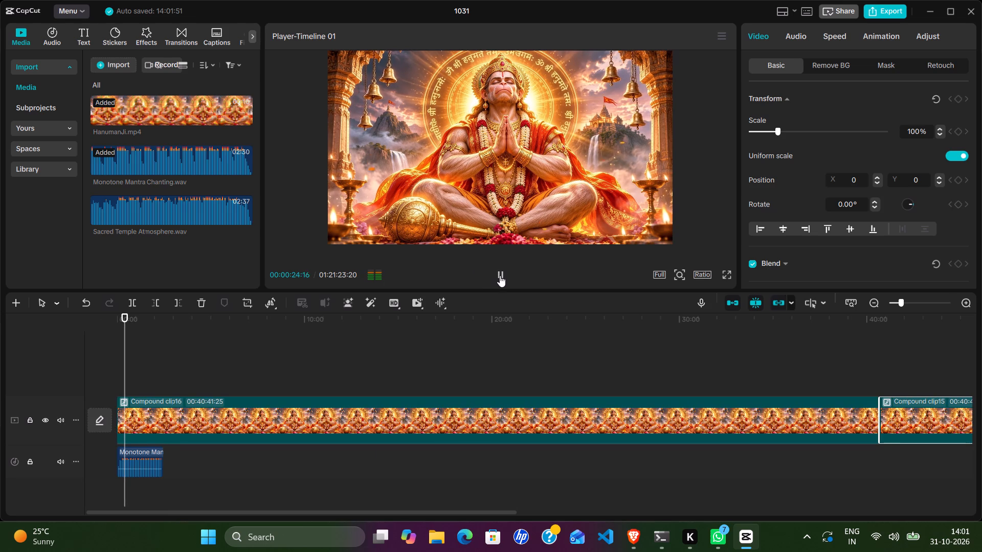
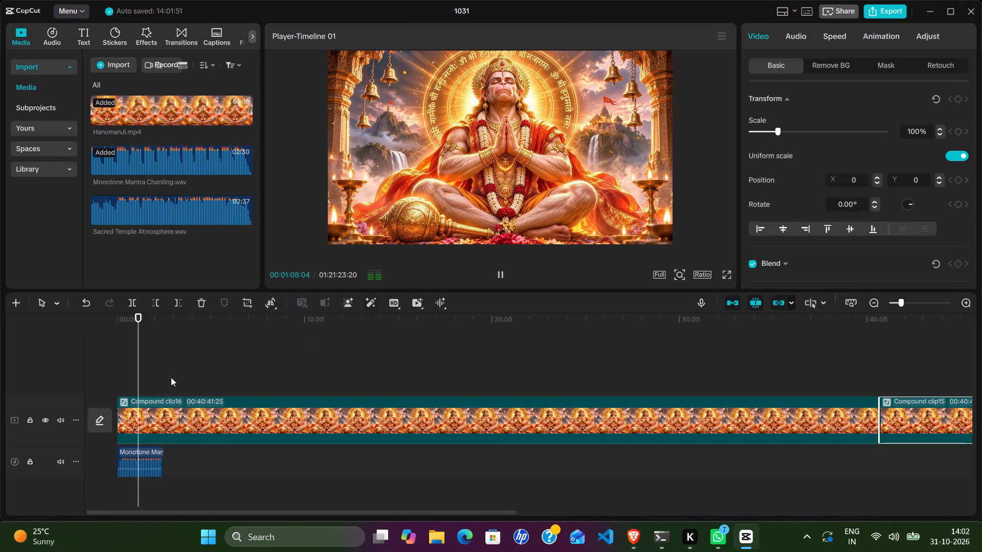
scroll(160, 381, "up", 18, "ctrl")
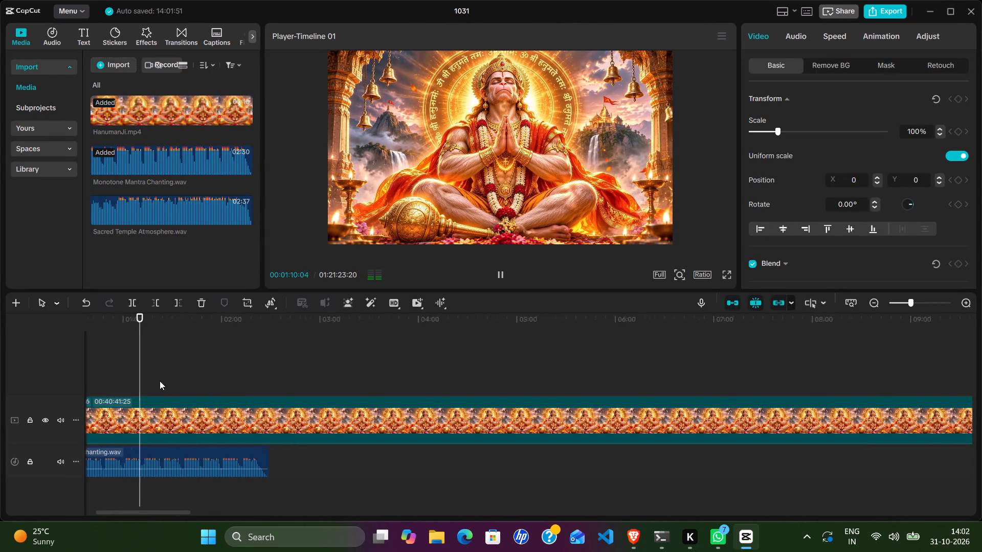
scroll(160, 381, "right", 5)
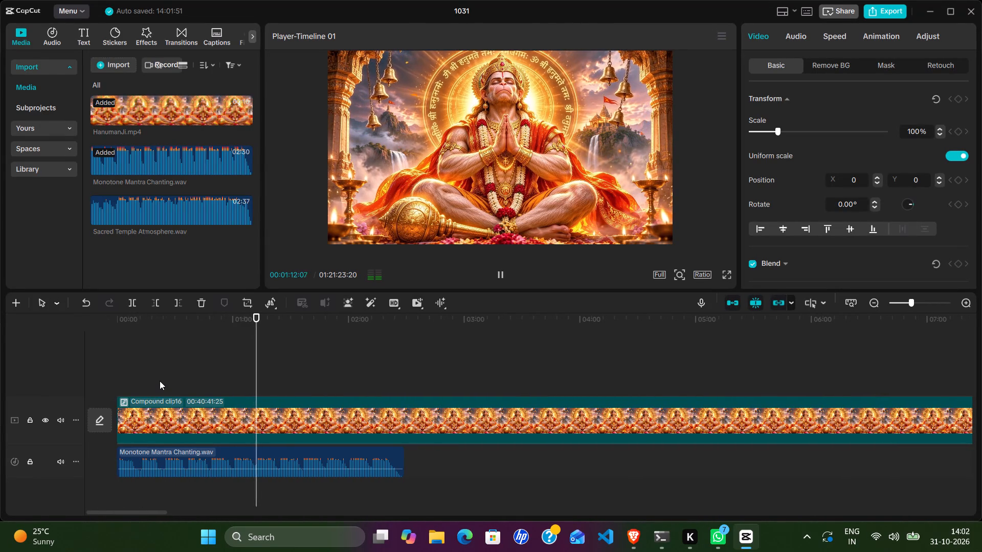
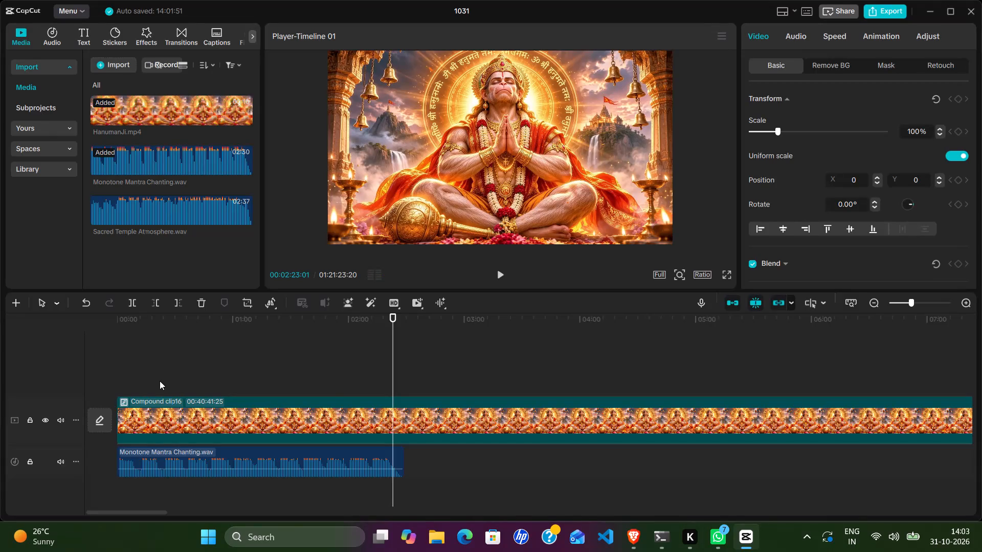
Split the Monotone Mantra Chanting clip near its end, at 00:02:22:25.
scroll(160, 381, "up", 11, "ctrl")
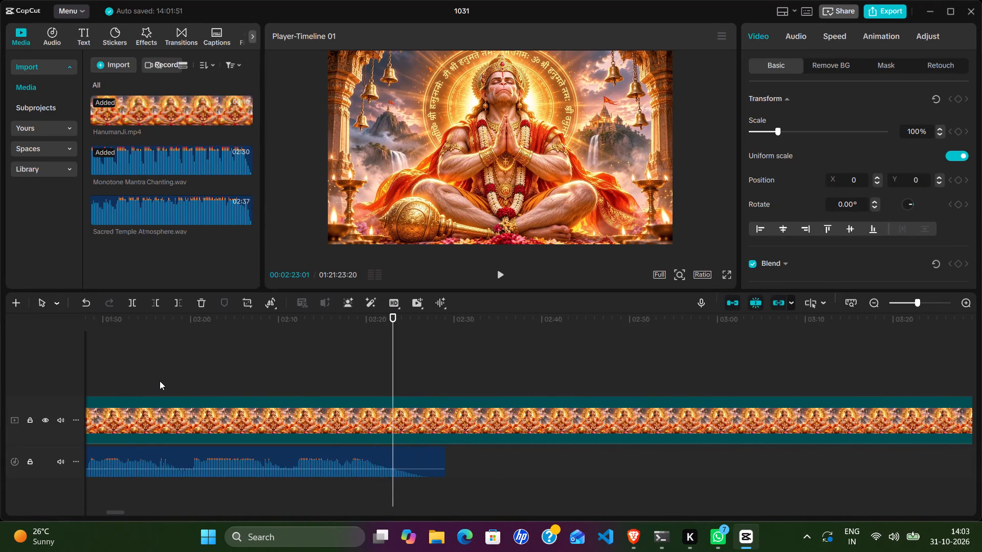
scroll(160, 381, "up", 2, "ctrl")
key("Left")
key("Left")
key("Left")
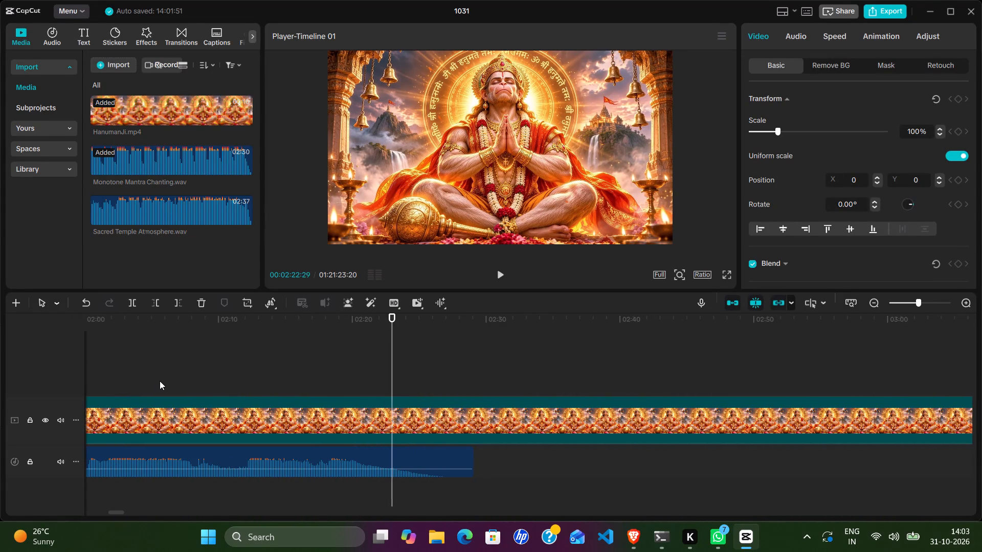
key("Left")
key("Left")
key("Left")
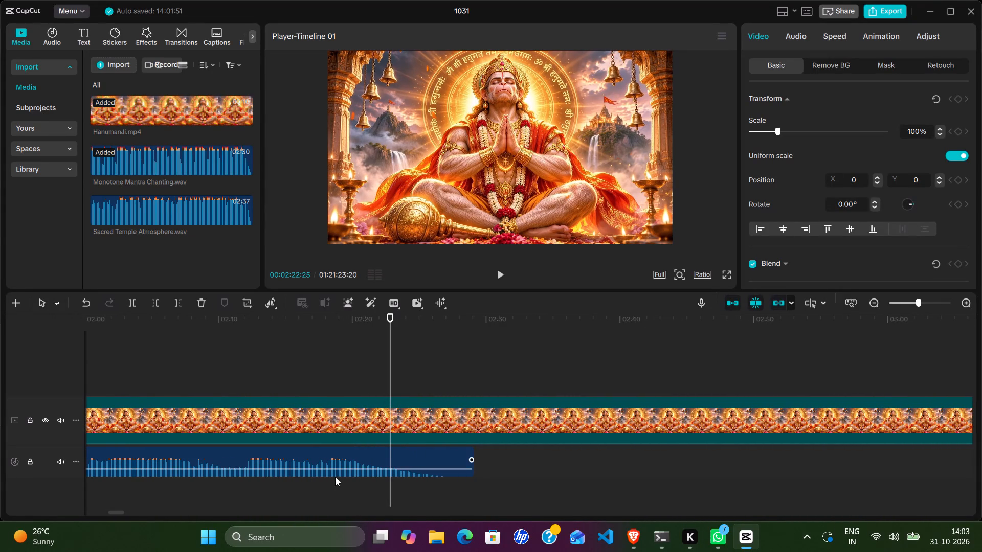
left_click(406, 456)
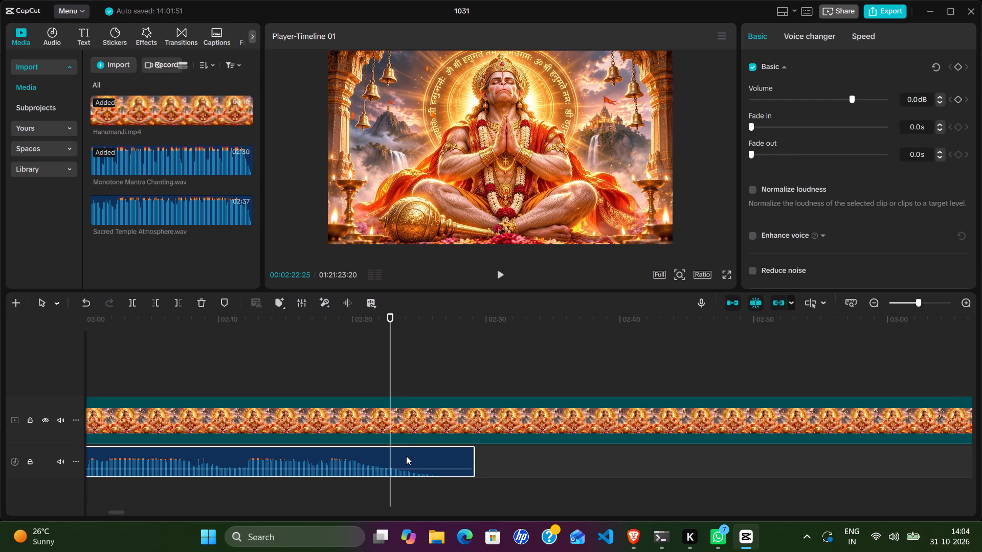
left_click(136, 306)
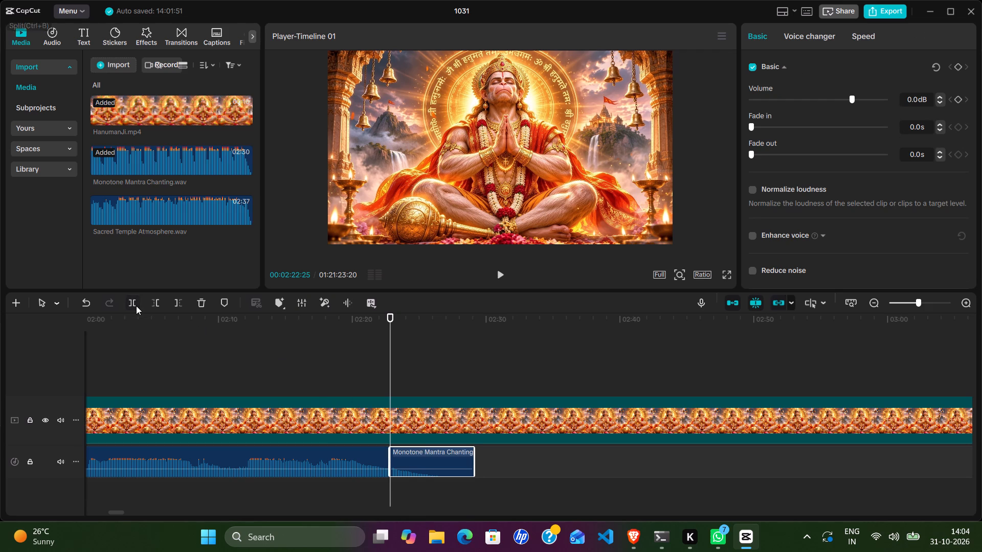
Move the split-off tail of the chanting audio to a separate track below the main chanting clip.
left_click_drag(411, 456, 388, 441)
left_click_drag(388, 441, 298, 494)
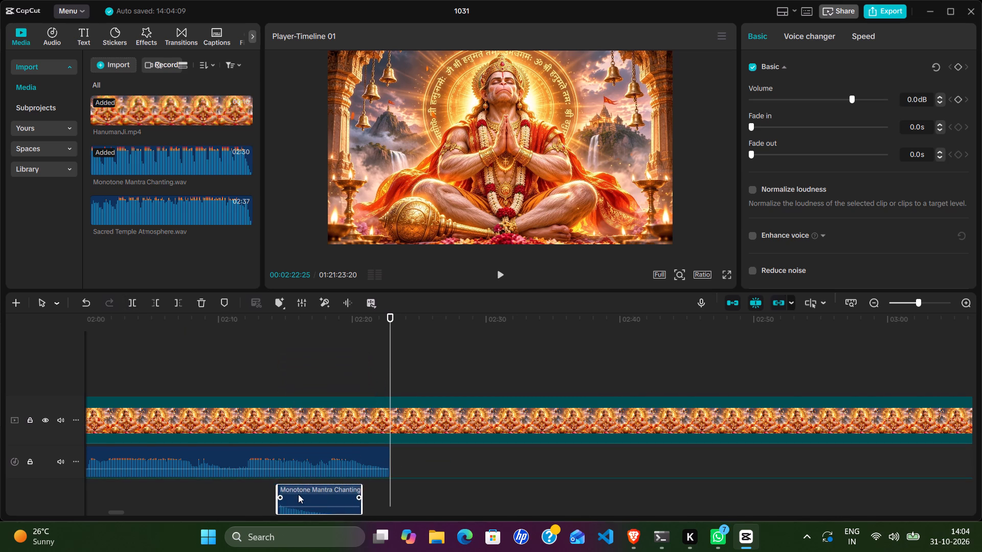
Play the first few seconds of the timeline to check how the chanting audio sounds.
scroll(282, 435, "right", 2)
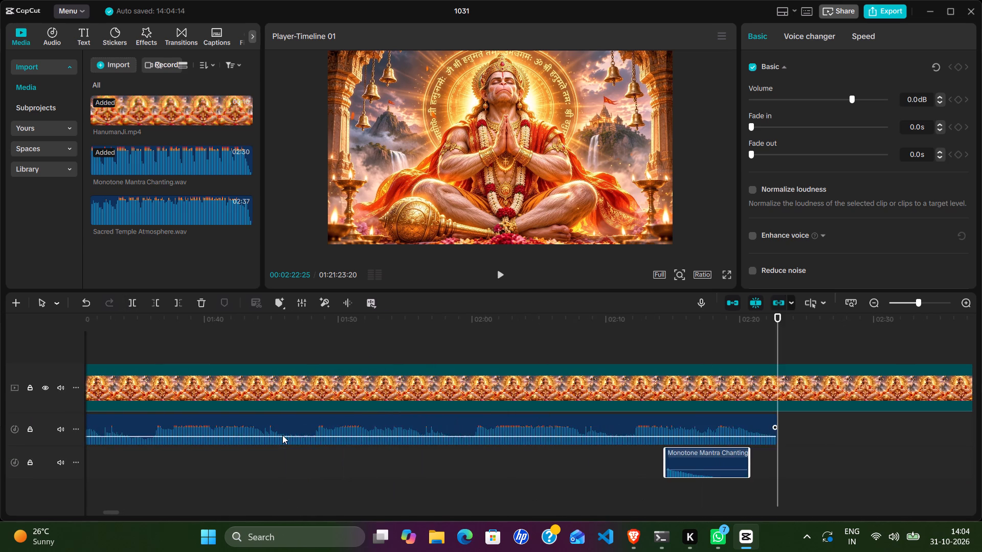
scroll(282, 435, "right", 6)
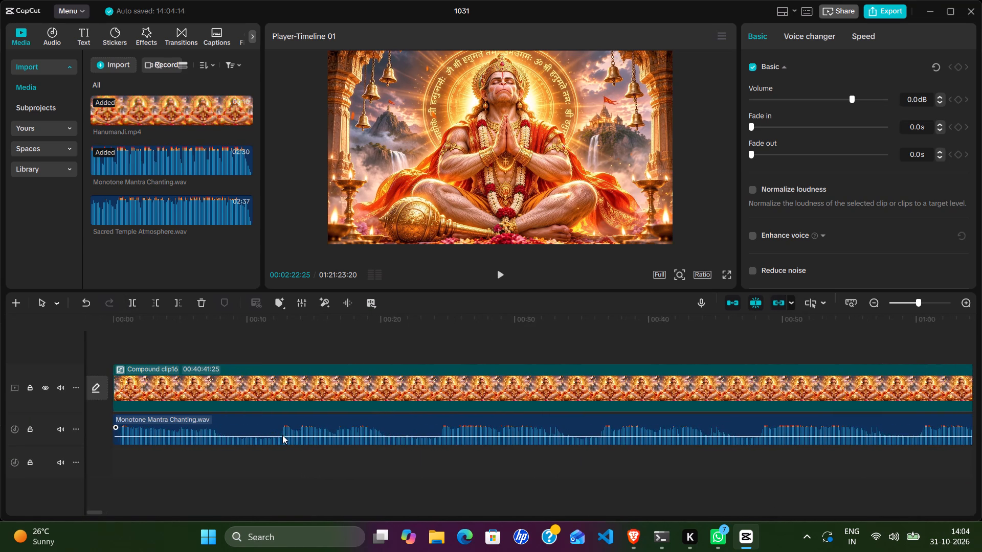
left_click(119, 468)
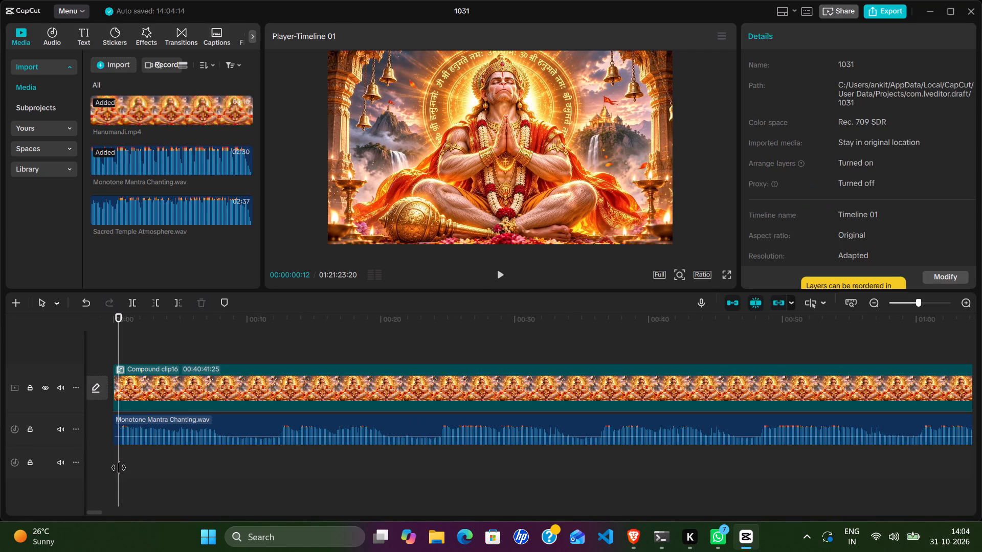
left_click(501, 274)
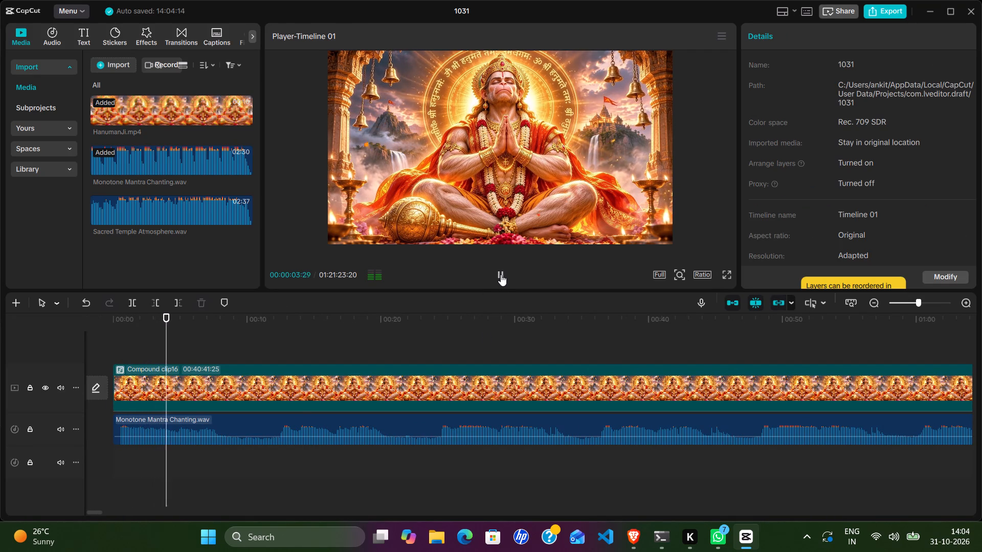
left_click(501, 274)
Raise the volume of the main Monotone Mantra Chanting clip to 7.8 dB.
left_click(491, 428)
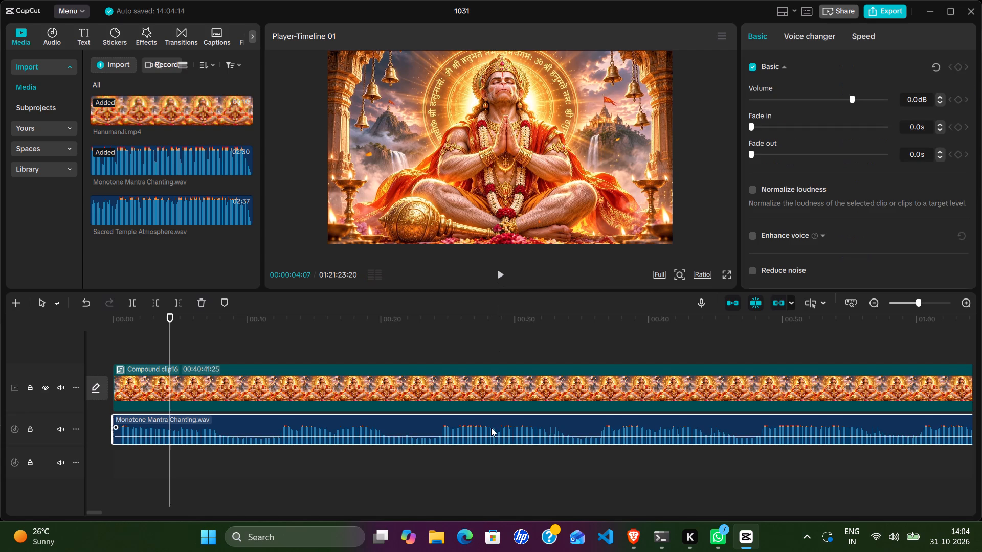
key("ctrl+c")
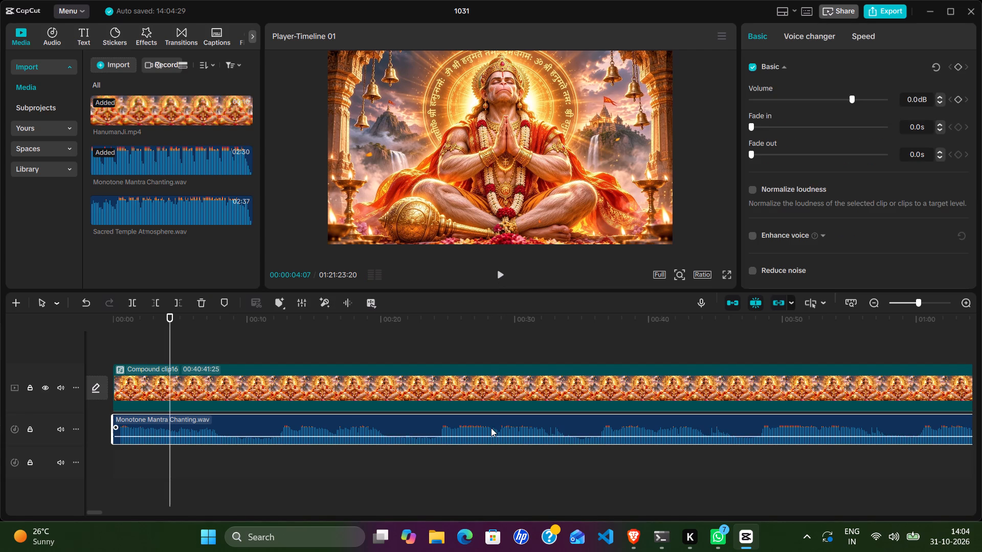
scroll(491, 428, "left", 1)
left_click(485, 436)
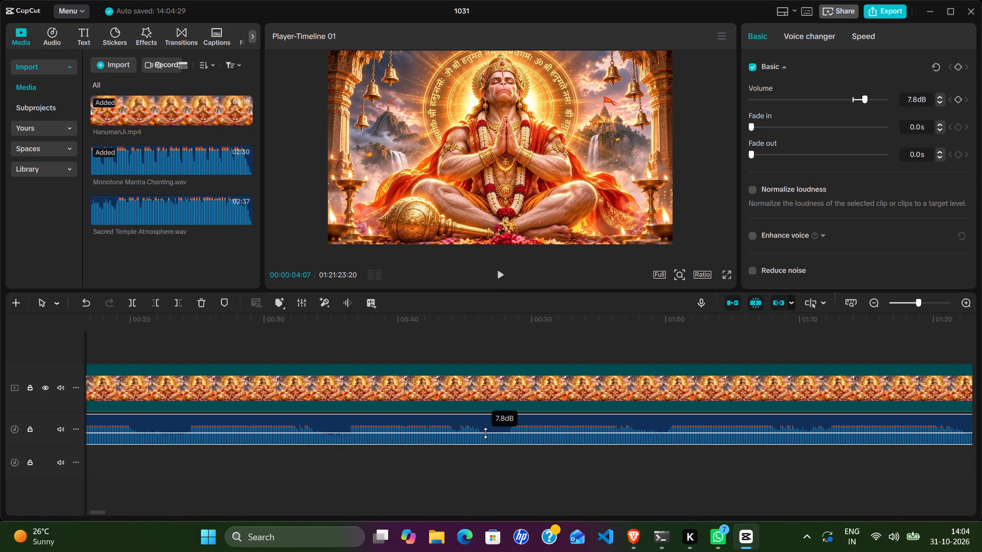
Listen to the opening again and set the main chanting clip's volume to 3.7 dB during playback.
scroll(410, 358, "right", 2)
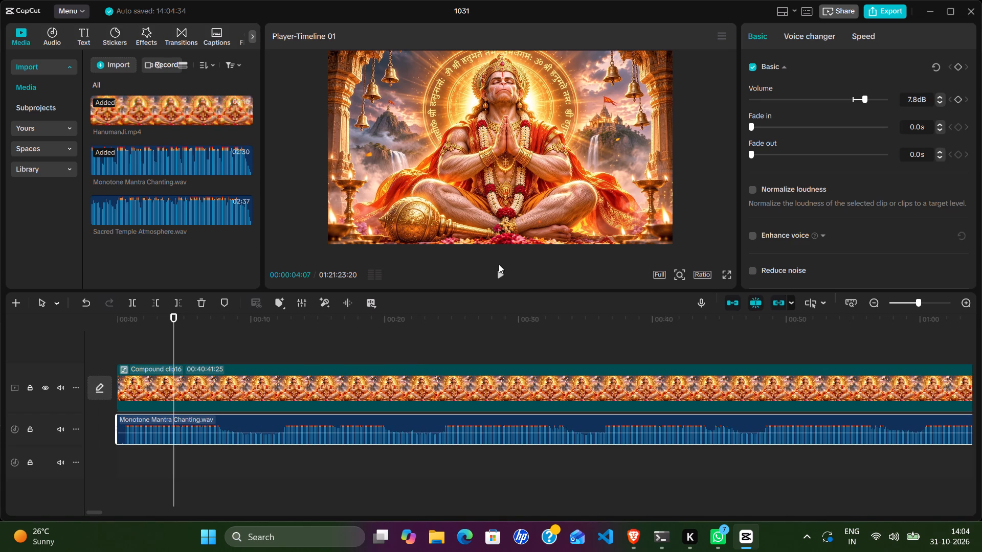
left_click(500, 274)
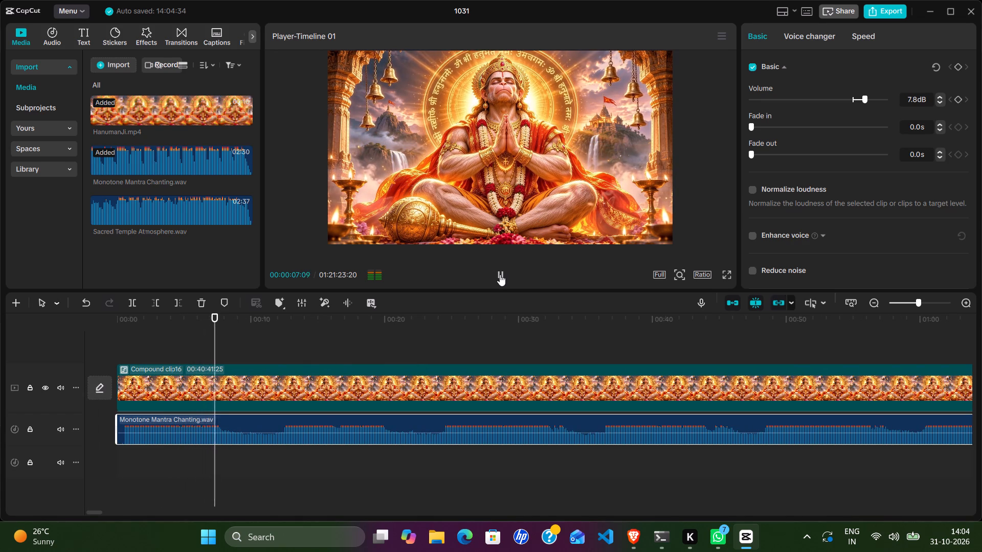
left_click(426, 433)
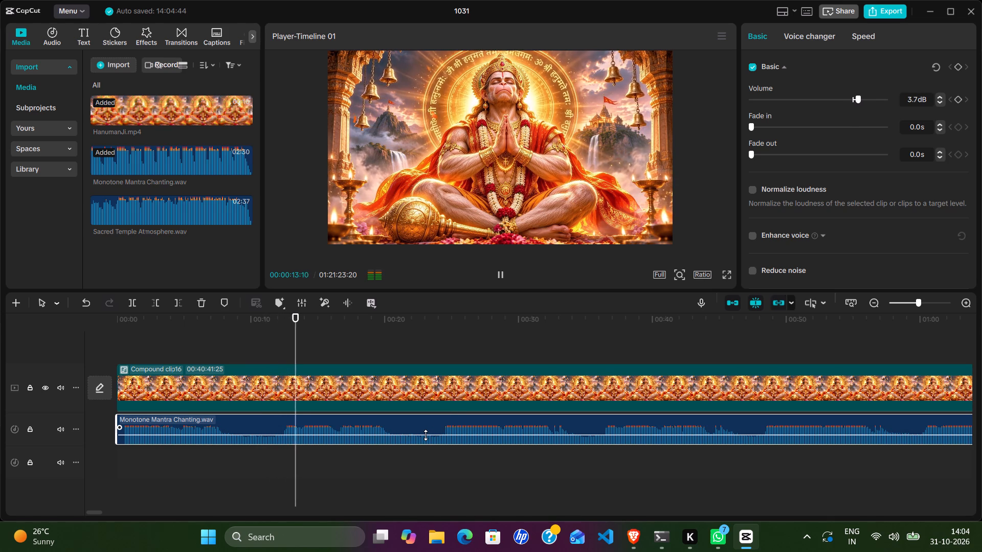
scroll(426, 435, "left", 1)
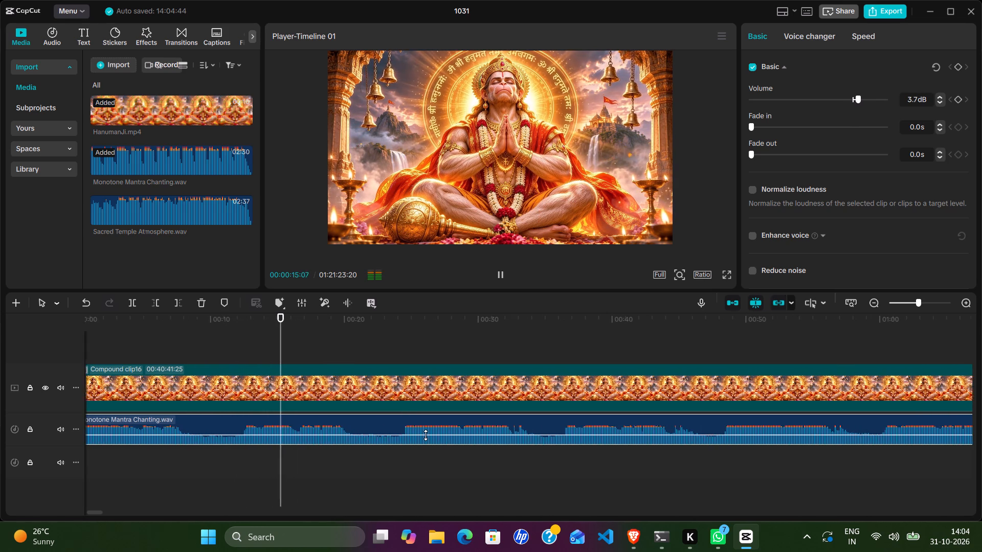
scroll(426, 435, "left", 1)
left_click(431, 471)
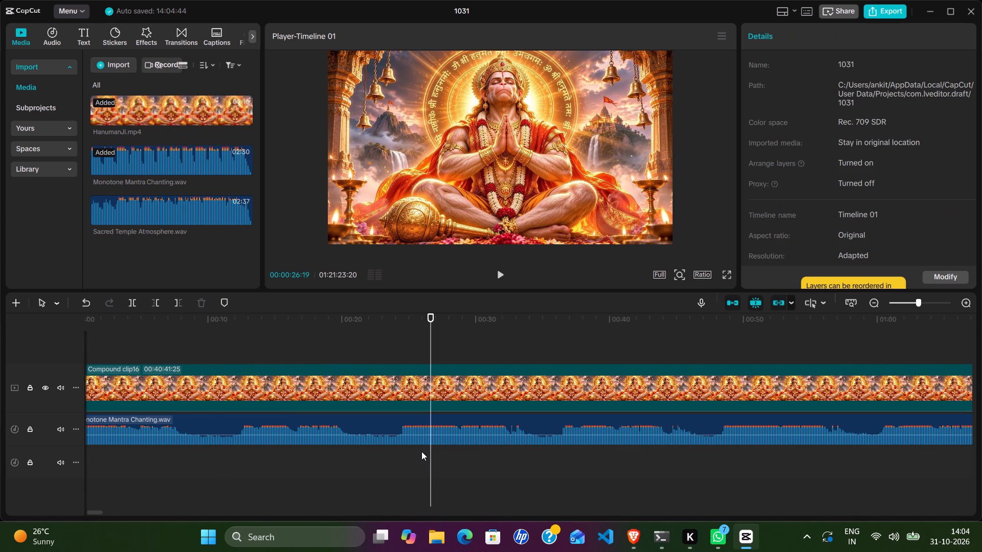
Copy the main Monotone Mantra Chanting clip and paste six copies at 00:03:02:19.
scroll(421, 451, "left", 3)
scroll(393, 422, "down", 8, "ctrl")
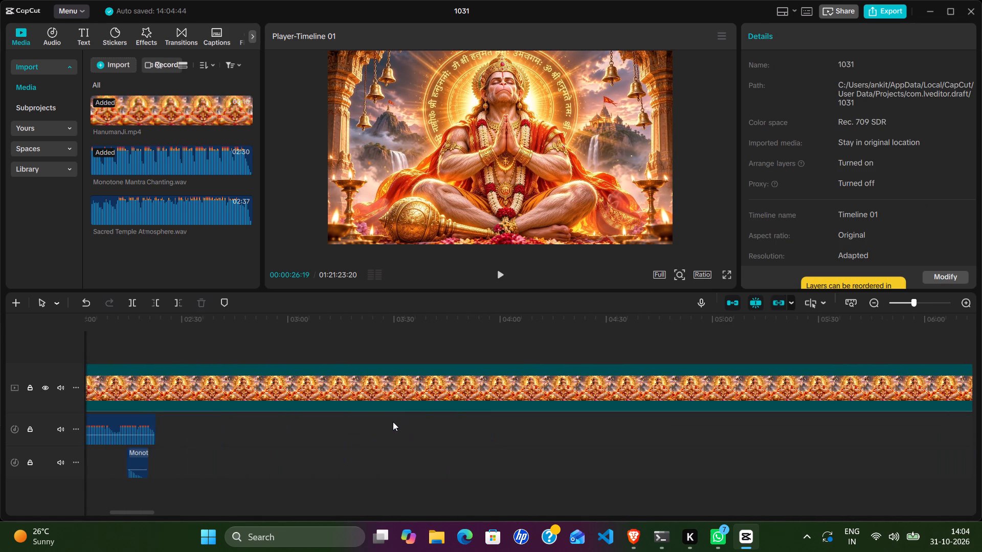
scroll(393, 422, "right", 5)
scroll(386, 422, "down", 5, "ctrl")
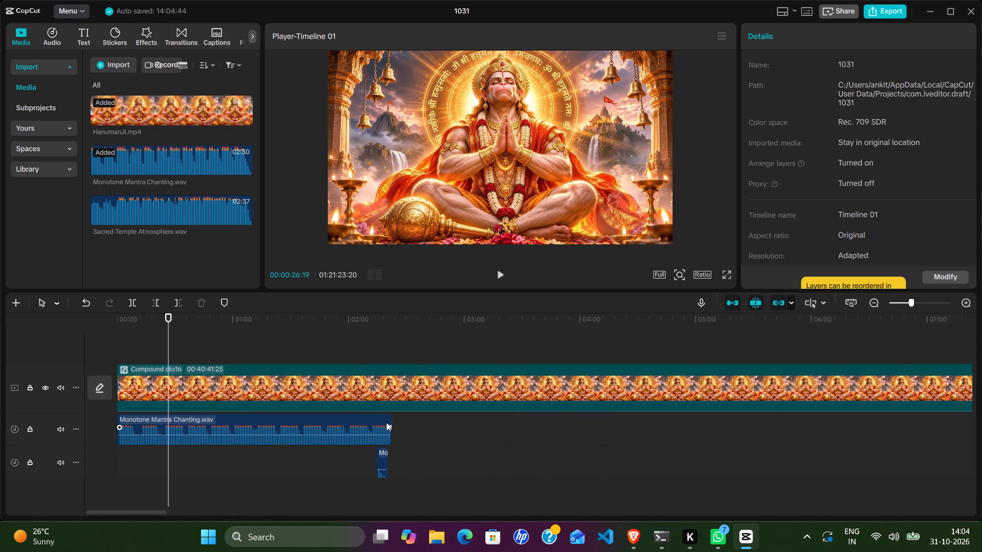
scroll(386, 422, "down", 4, "ctrl")
left_click(286, 422)
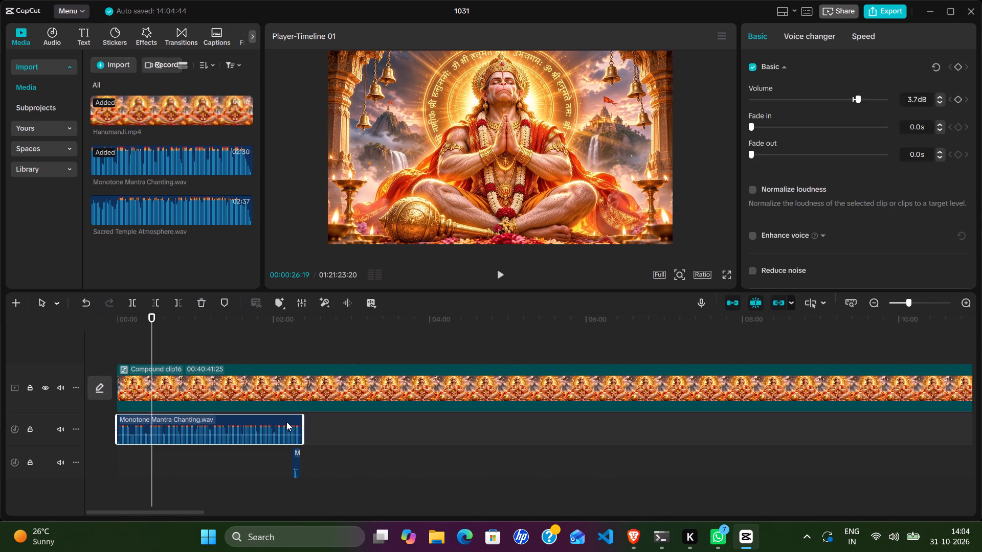
key("ctrl+c")
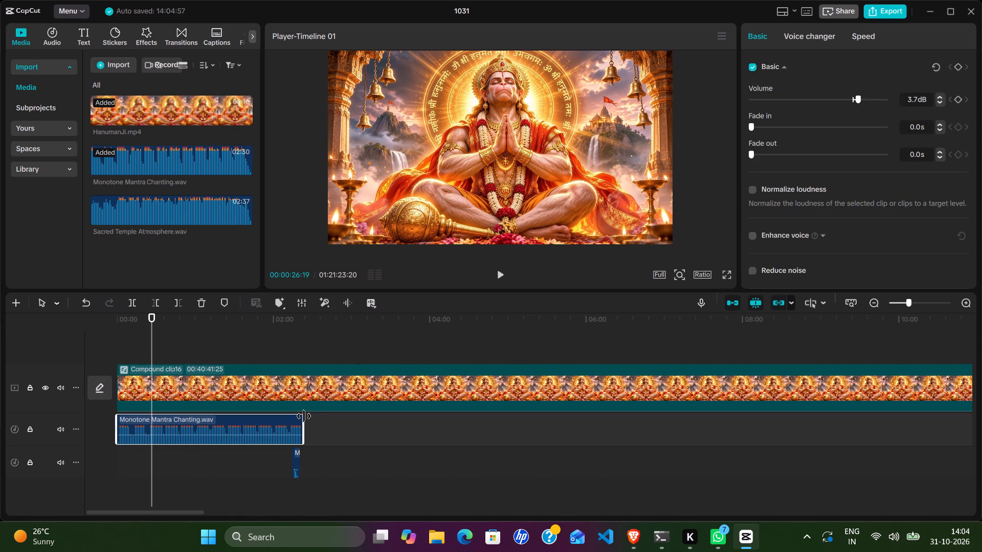
left_click(304, 416)
left_click(307, 418)
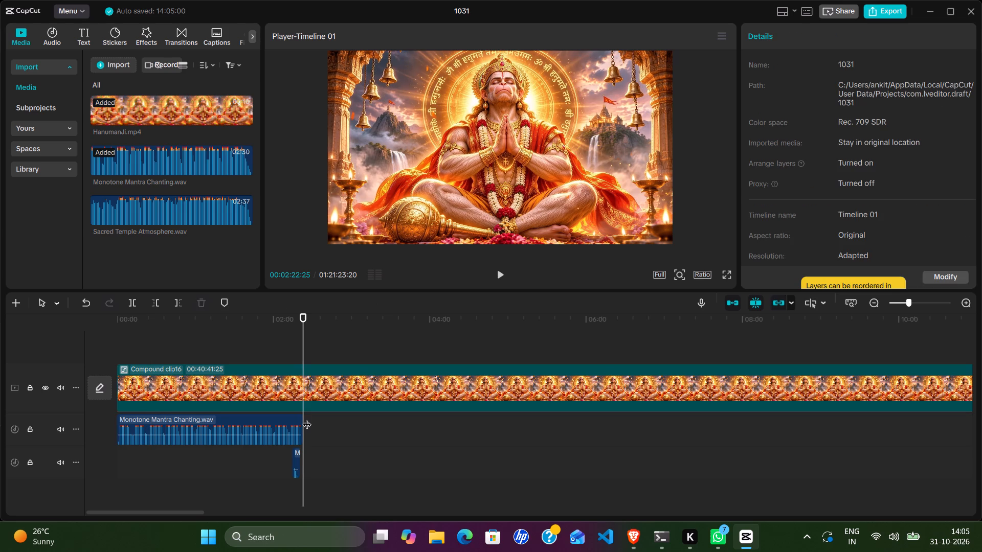
left_click(355, 433)
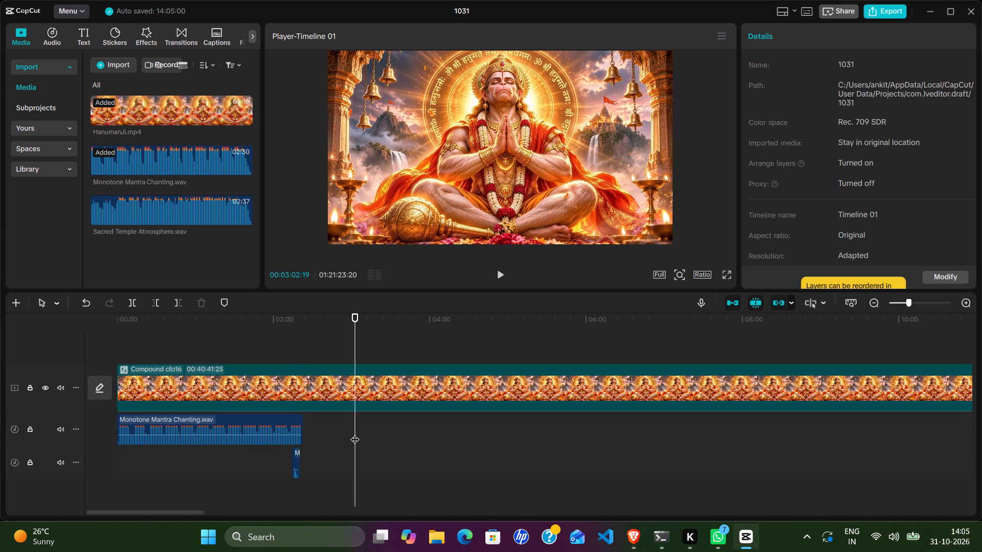
key("ctrl+v")
key("ctrl+v")
key("ctrl+v")
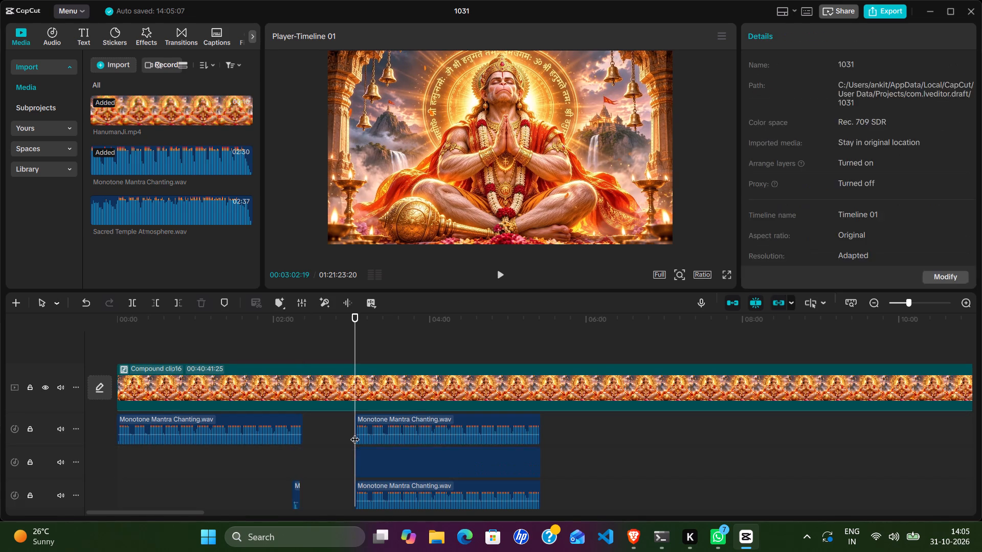
key("ctrl+v")
key("ctrl+v")
key("ctrl+v")
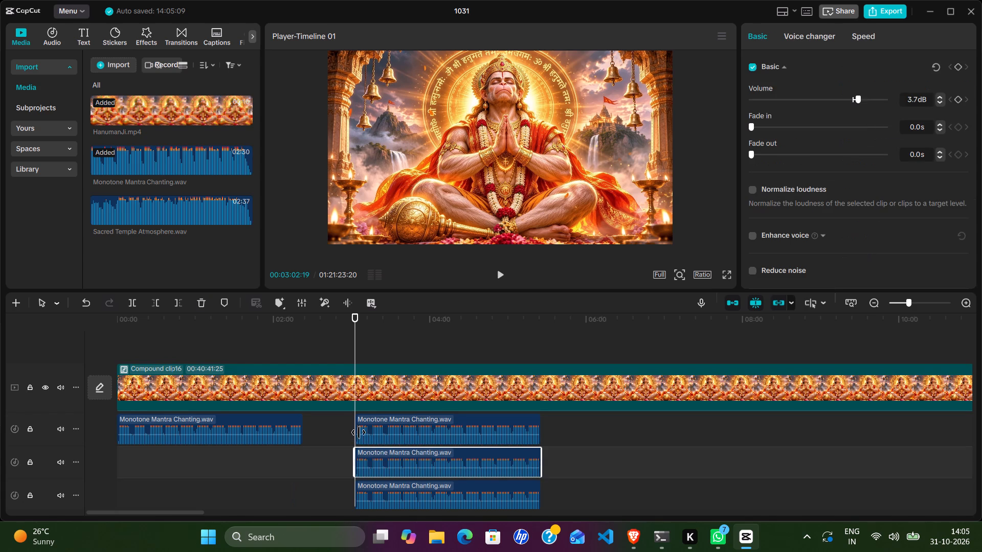
Arrange three of the pasted chanting copies end to end after the original clip on its audio track.
left_click_drag(381, 420, 335, 420)
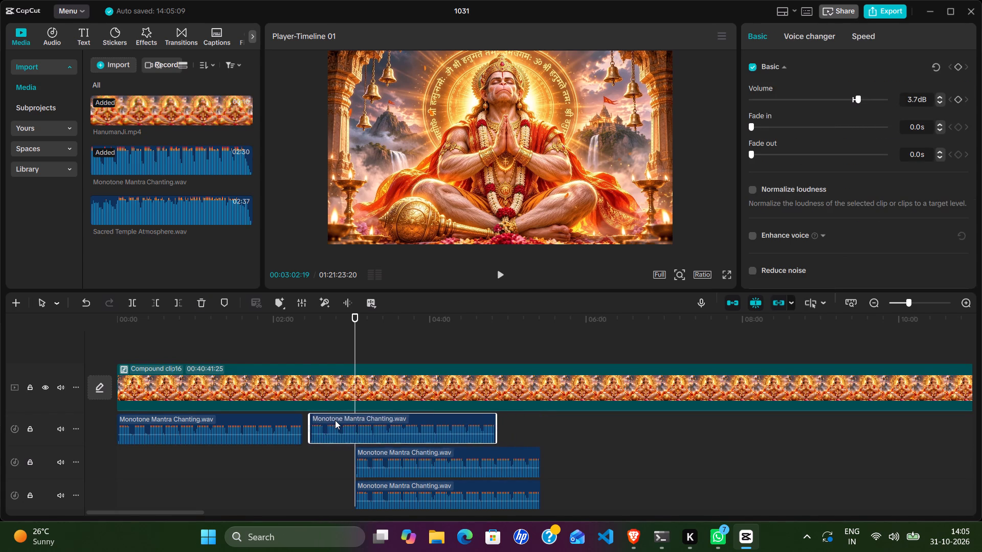
left_click_drag(335, 420, 331, 421)
left_click_drag(400, 455, 536, 420)
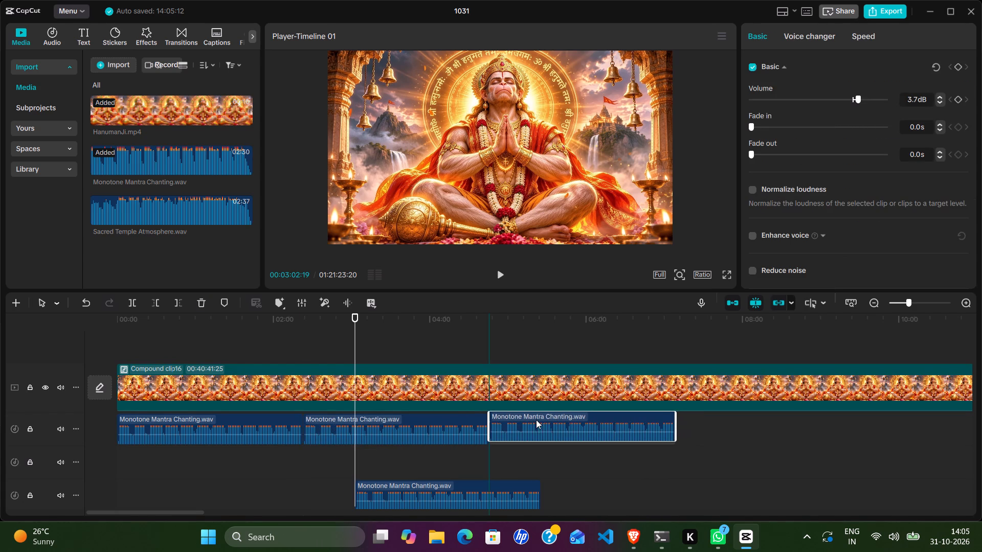
left_click_drag(536, 420, 536, 420)
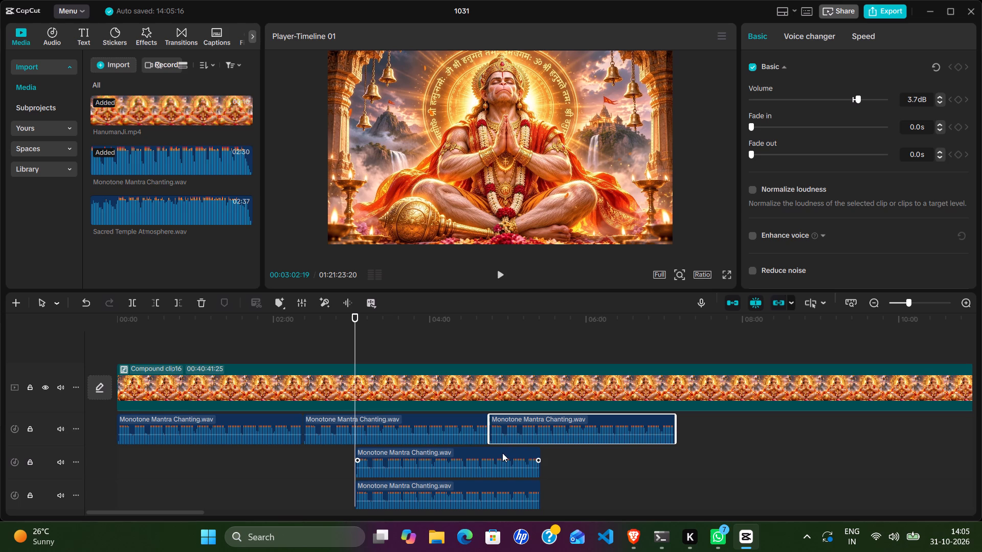
left_click_drag(502, 453, 827, 416)
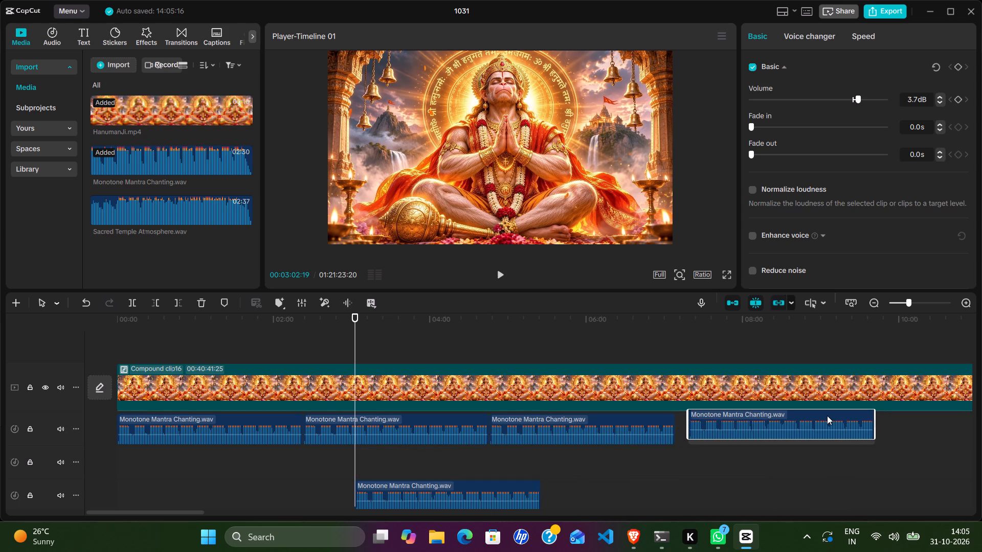
left_click_drag(827, 416, 822, 415)
Move another pasted chanting copy so it starts where the fourth clip in the chanting row ends.
scroll(822, 415, "left", 1)
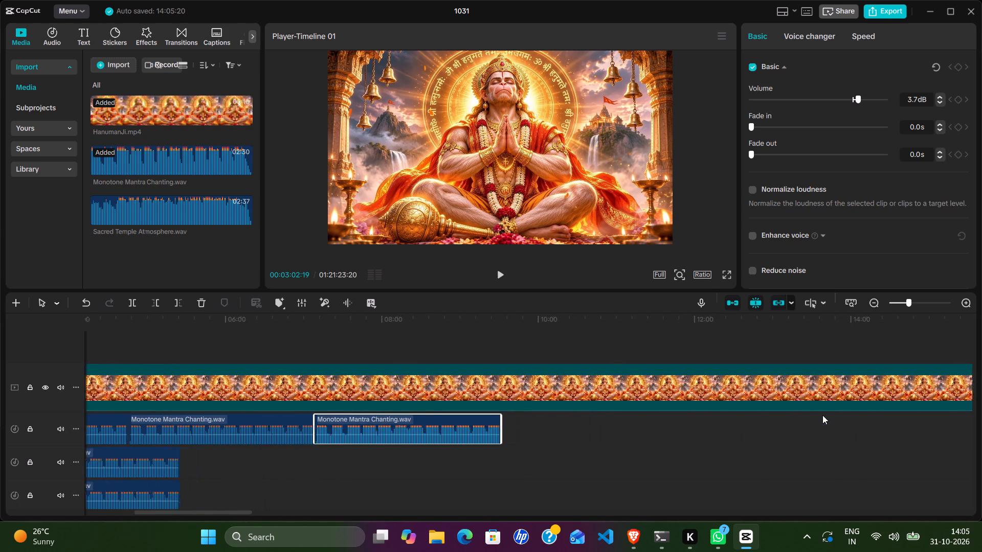
scroll(822, 415, "left", 1)
scroll(490, 425, "down", 10, "ctrl")
scroll(490, 425, "right", 3)
left_click_drag(281, 452, 487, 427)
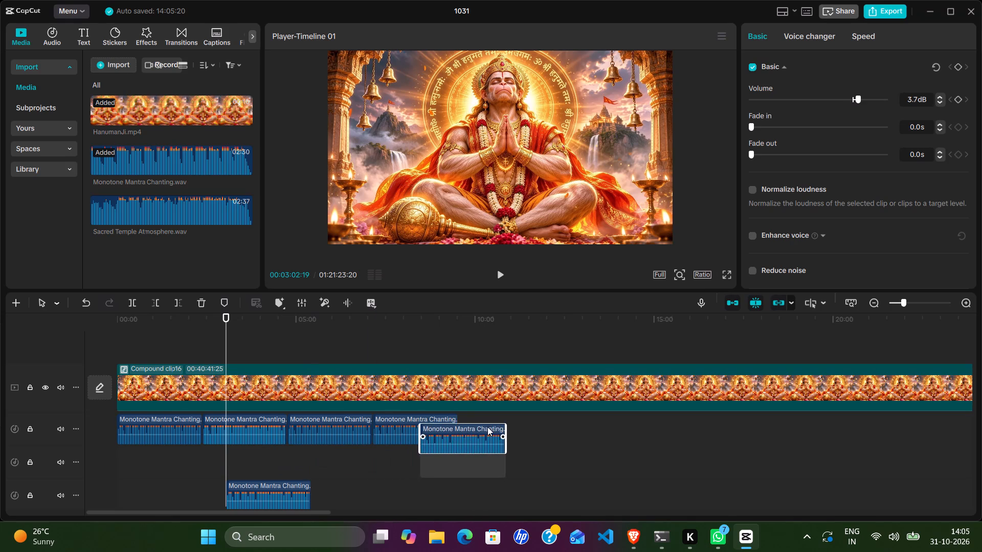
left_click_drag(487, 427, 515, 413)
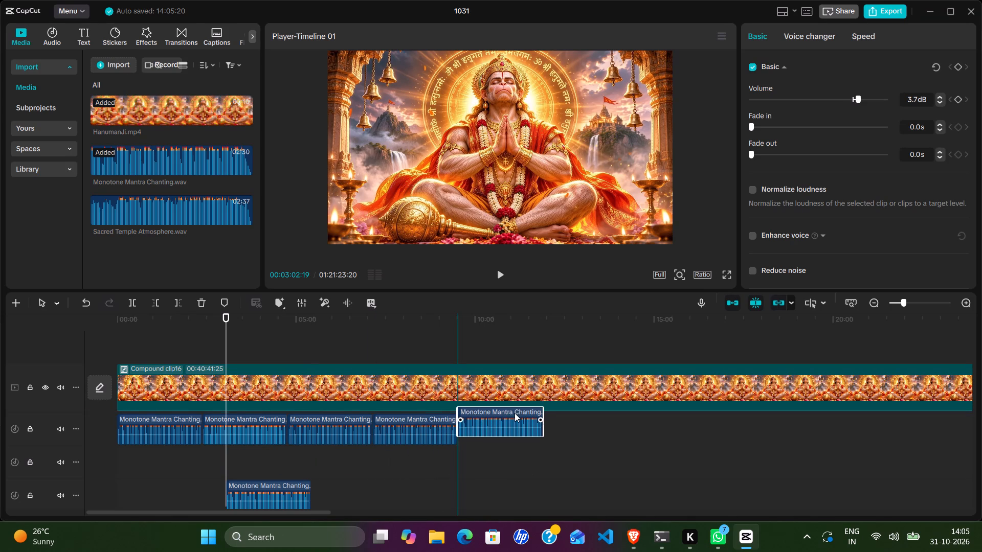
left_click_drag(515, 413, 515, 415)
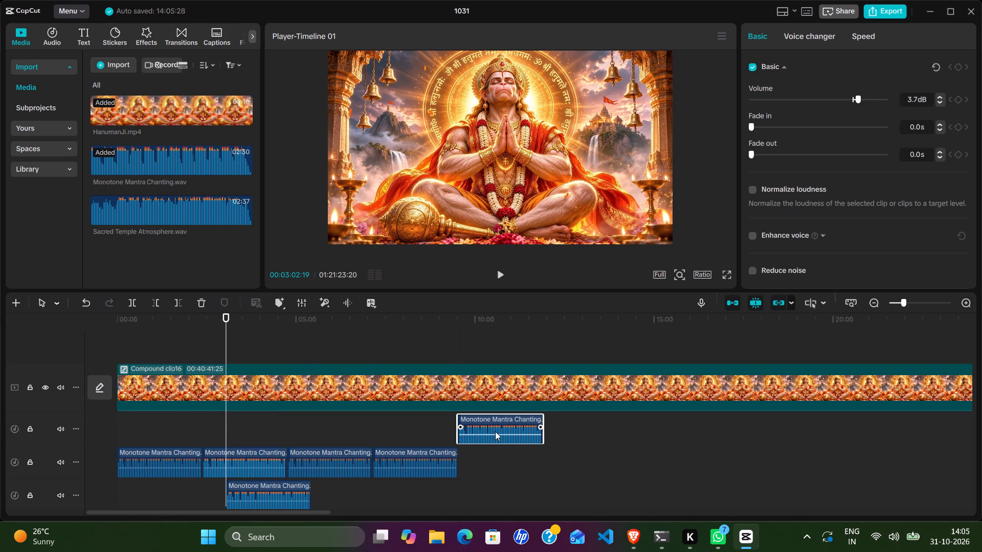
Undo the last move and place that chanting copy directly after the fourth clip on the same audio track.
key("ctrl+z")
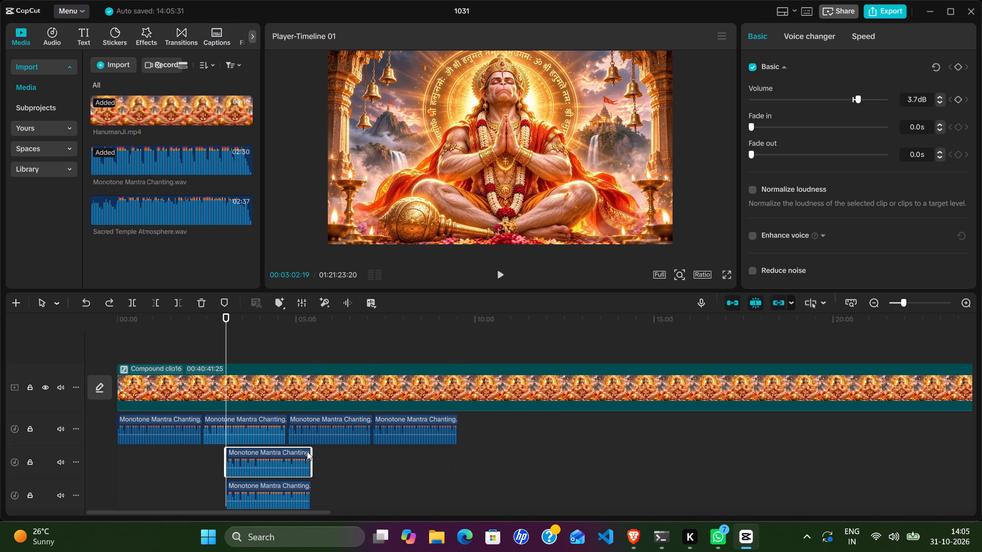
left_click_drag(298, 454, 526, 418)
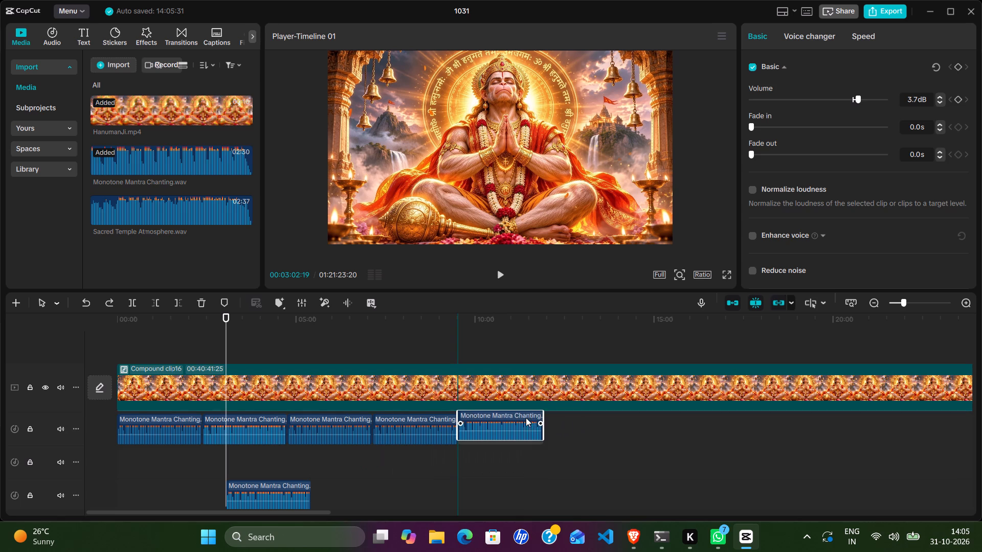
left_click_drag(526, 418, 525, 418)
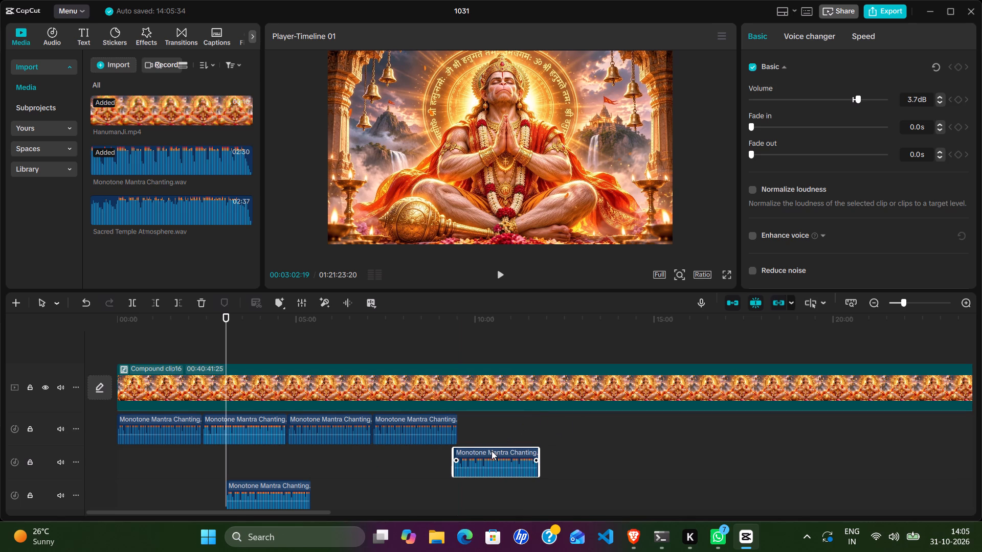
left_click_drag(492, 451, 498, 431)
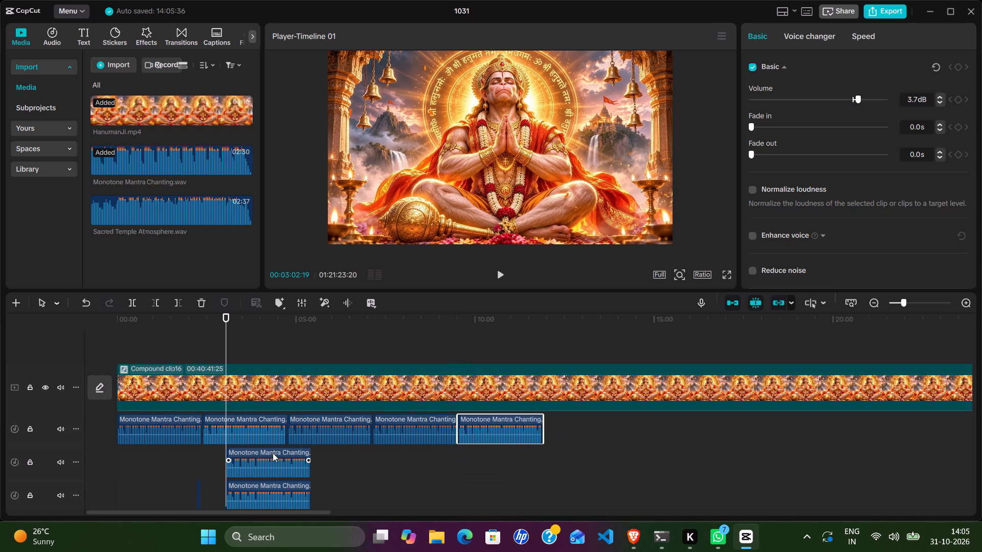
Place the two remaining pasted chanting copies end to end after the fifth clip on the same audio track.
left_click_drag(275, 451, 595, 416)
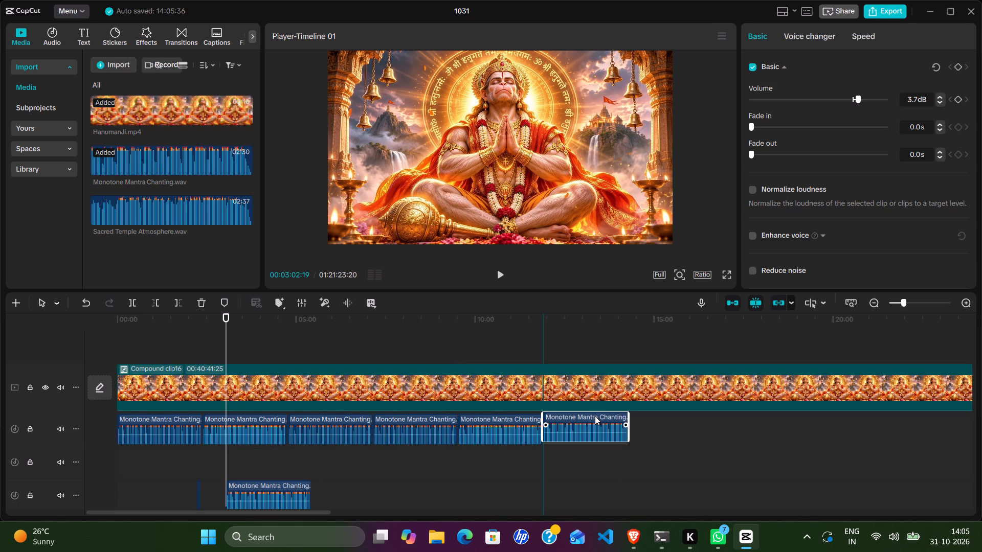
left_click_drag(286, 452, 439, 434)
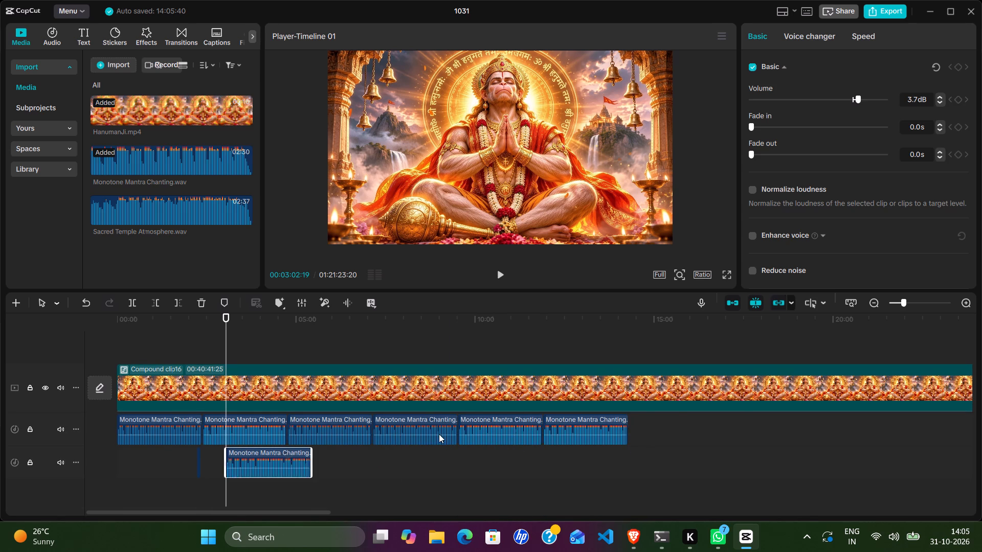
left_click_drag(439, 434, 683, 416)
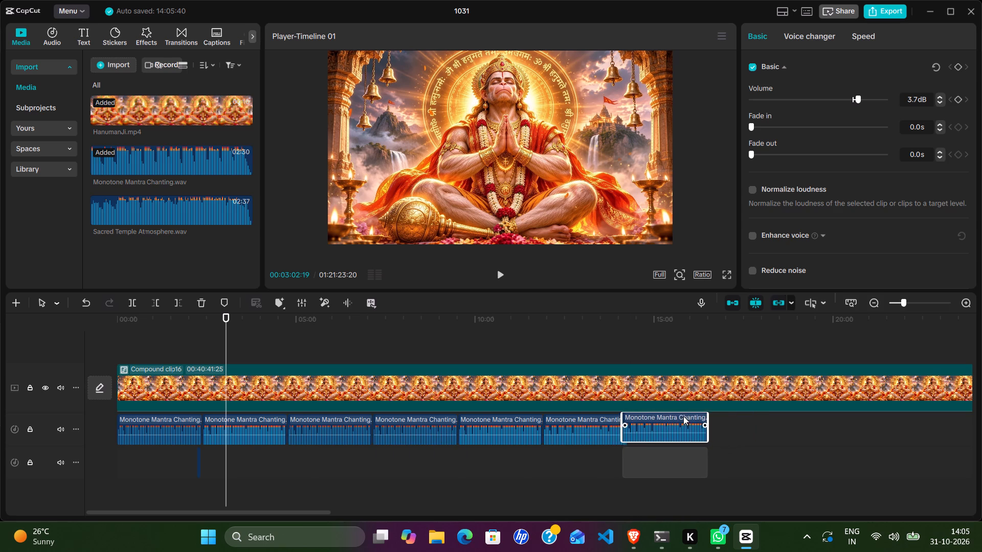
left_click_drag(683, 416, 688, 415)
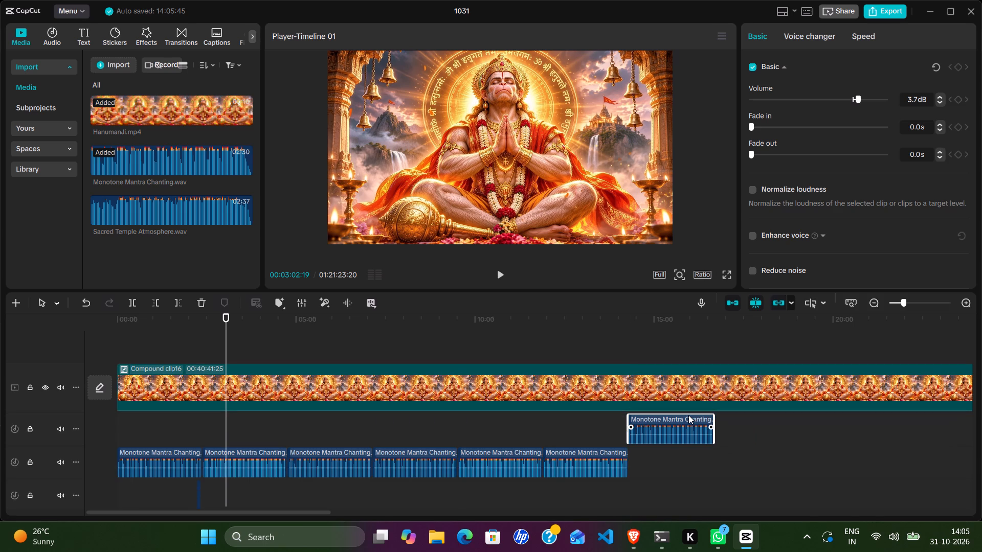
key("ctrl+z")
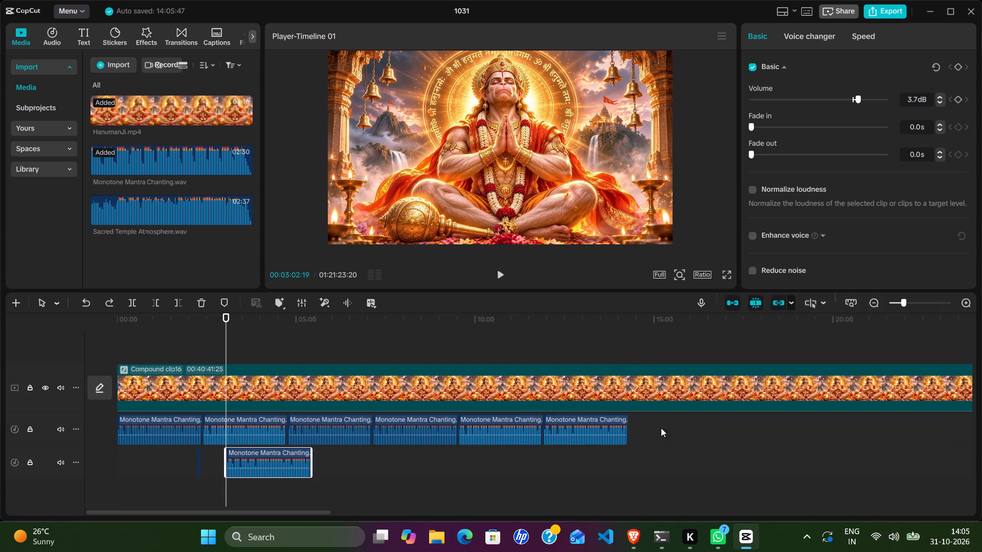
left_click_drag(285, 452, 655, 443)
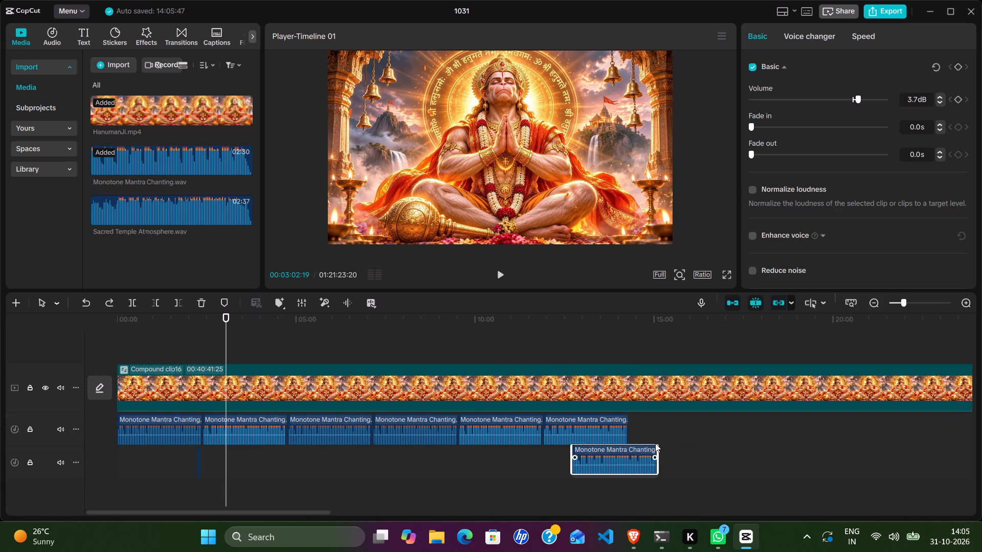
left_click_drag(655, 443, 685, 435)
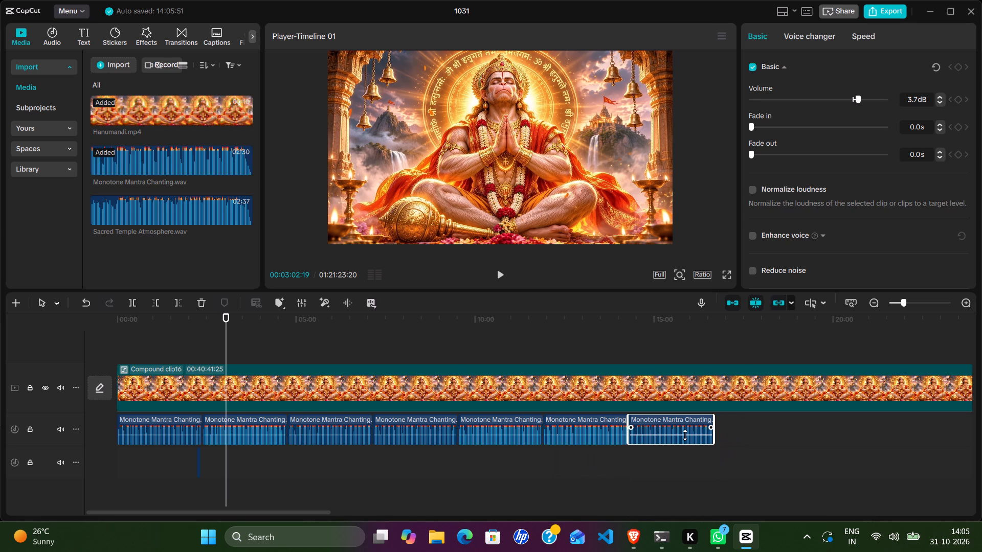
Combine all seven Monotone Mantra Chanting clips in the row into one compound clip.
left_click_drag(737, 429, 404, 476)
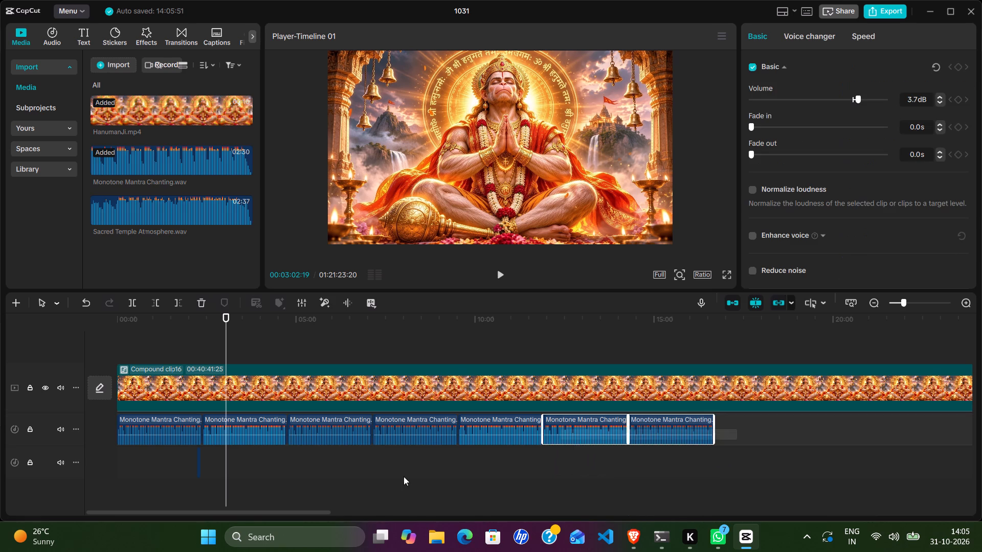
left_click_drag(404, 476, 174, 424)
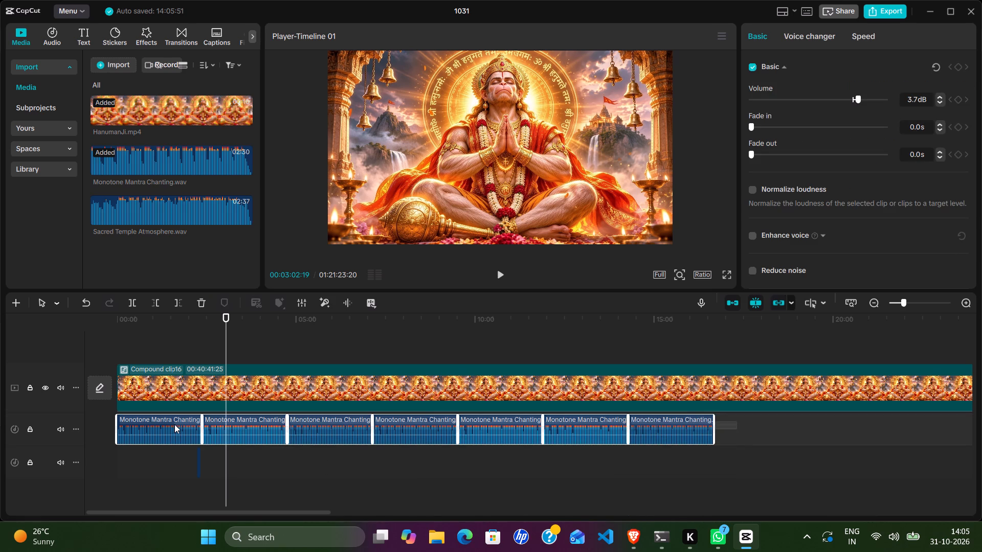
left_click_drag(174, 424, 175, 424)
key("alt+g")
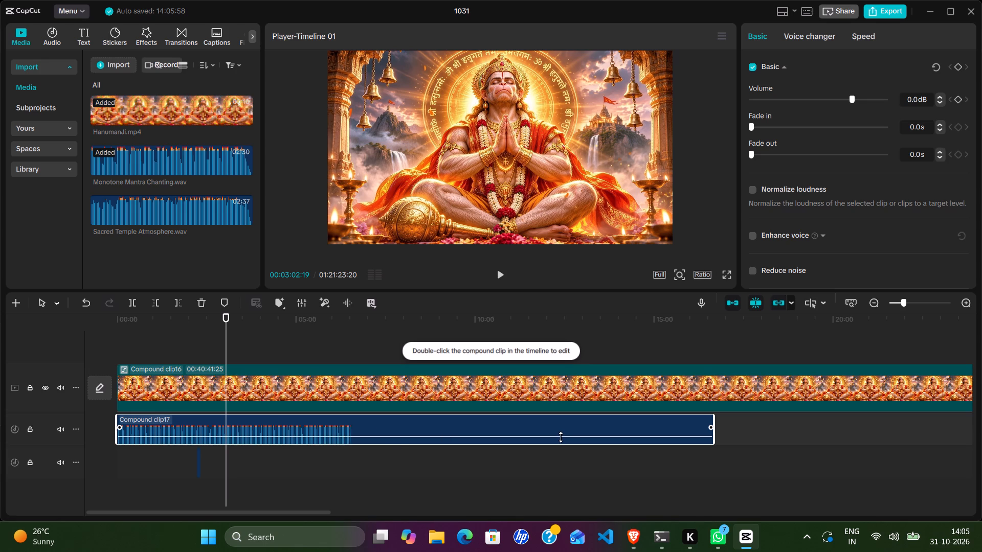
Copy the chanting compound clip and paste four copies end to end after it, at 00:16:39:25, 00:33:19:20, 00:49:59:15 and 01:06:39:10.
scroll(561, 437, "left", 2)
scroll(561, 437, "down", 10, "ctrl")
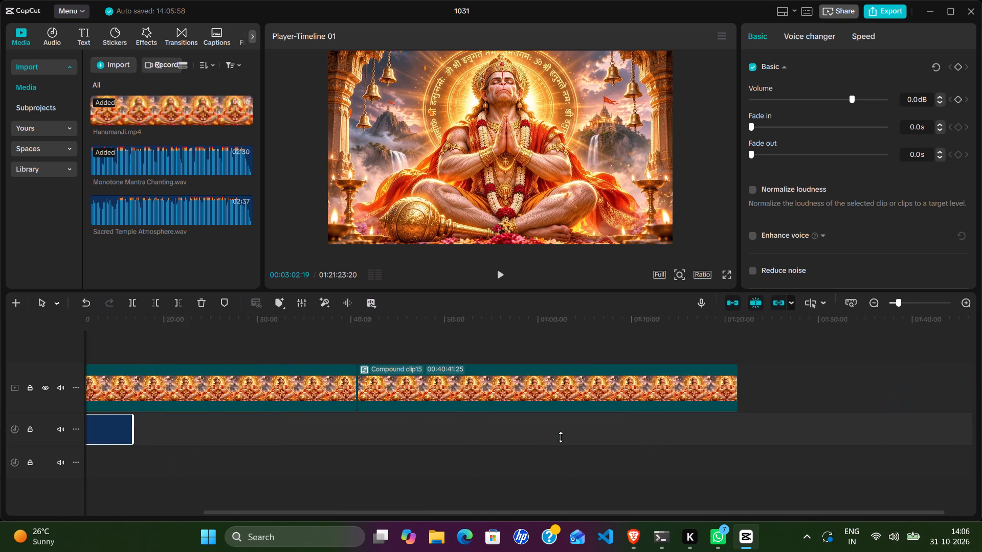
scroll(561, 437, "down", 4, "ctrl")
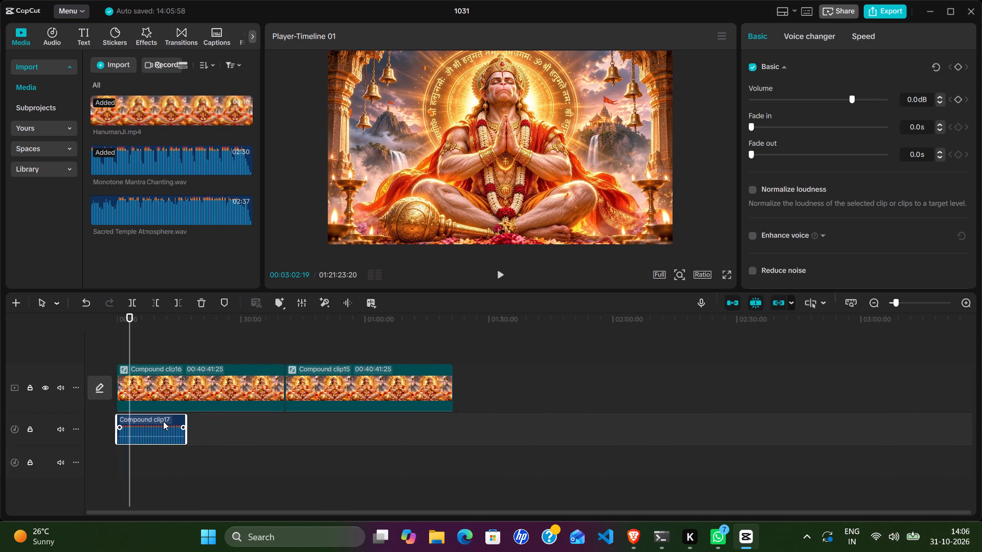
left_click(163, 421)
key("ctrl+c")
left_click(184, 452)
key("ctrl+v")
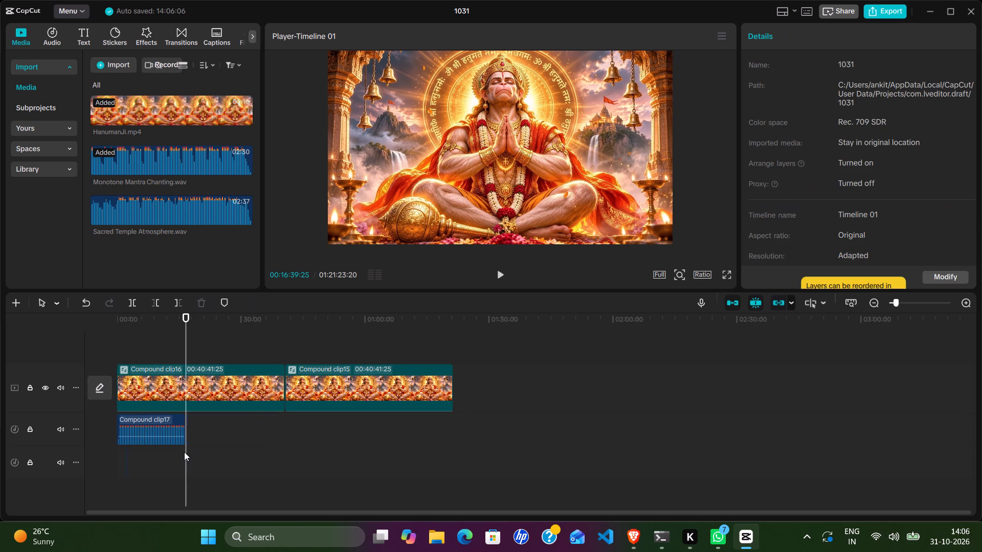
left_click(257, 450)
key("ctrl+v")
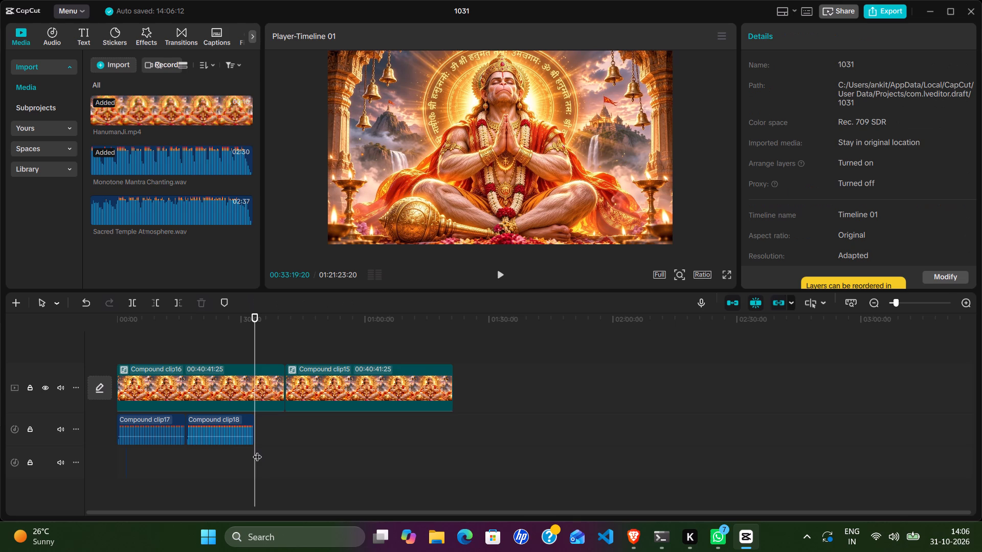
left_click(325, 454)
key("ctrl+v")
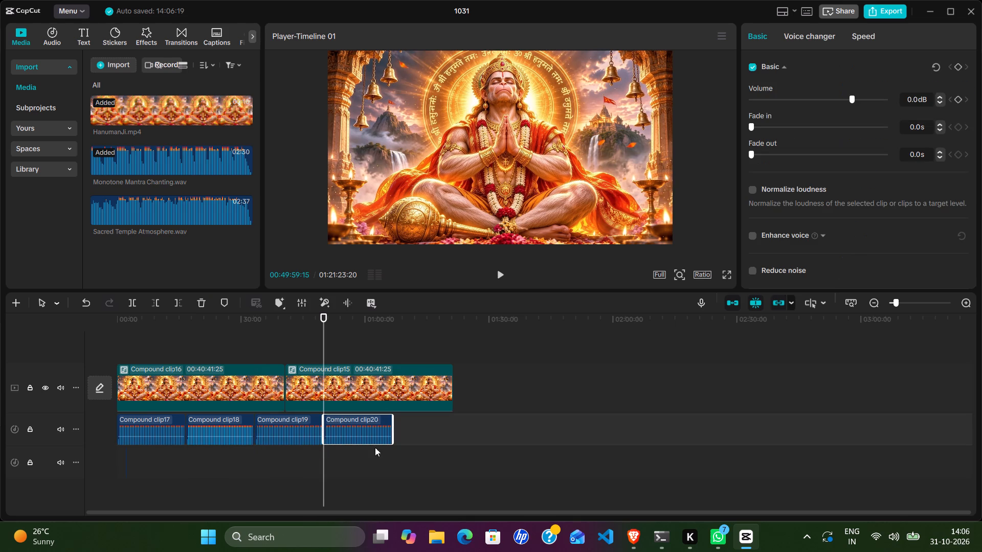
left_click(392, 453)
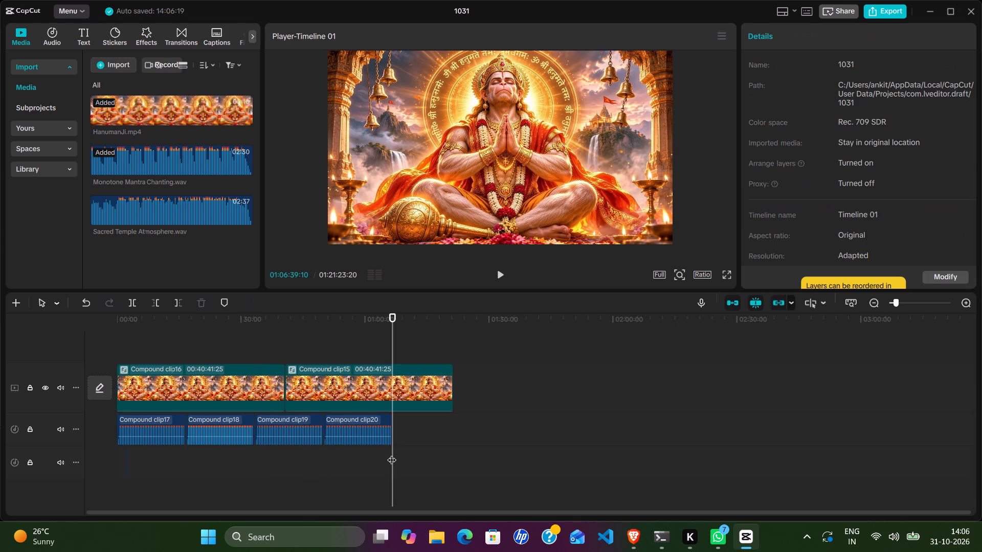
key("ctrl+v")
Play the last seconds of the video to find a cut point, and trim the end of the last chanting compound clip to 01:21:16:15.
scroll(426, 423, "up", 5, "ctrl")
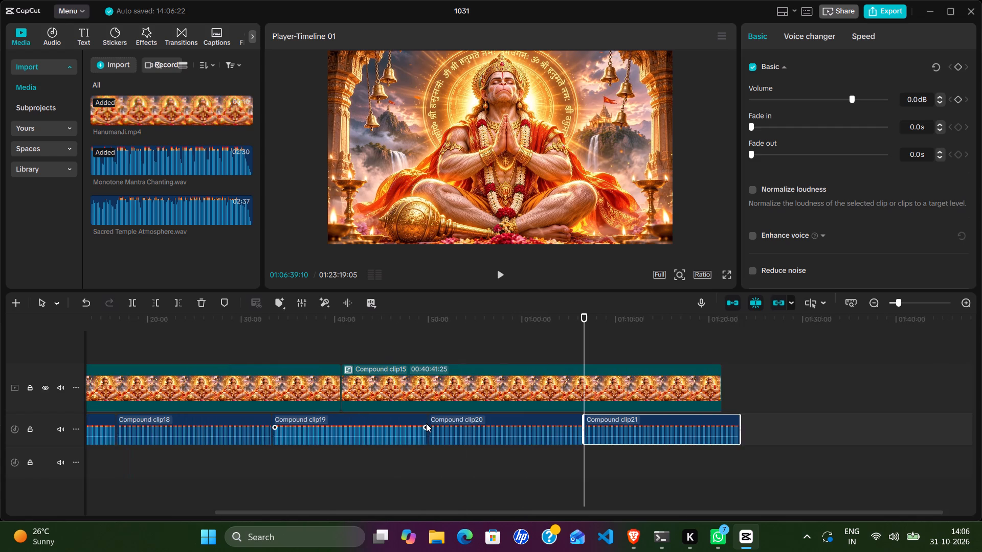
scroll(426, 423, "up", 9, "ctrl")
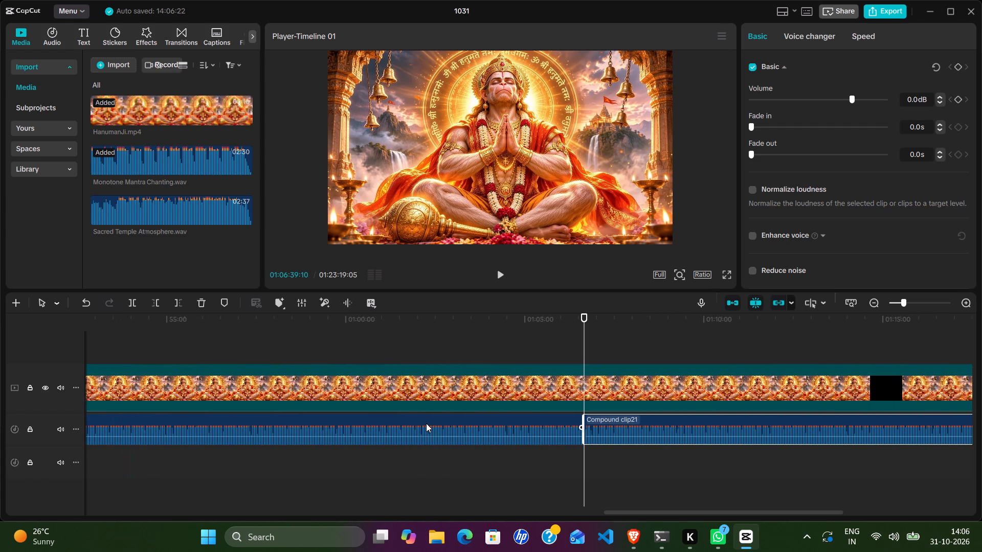
scroll(426, 423, "right", 4)
scroll(376, 423, "up", 6, "ctrl")
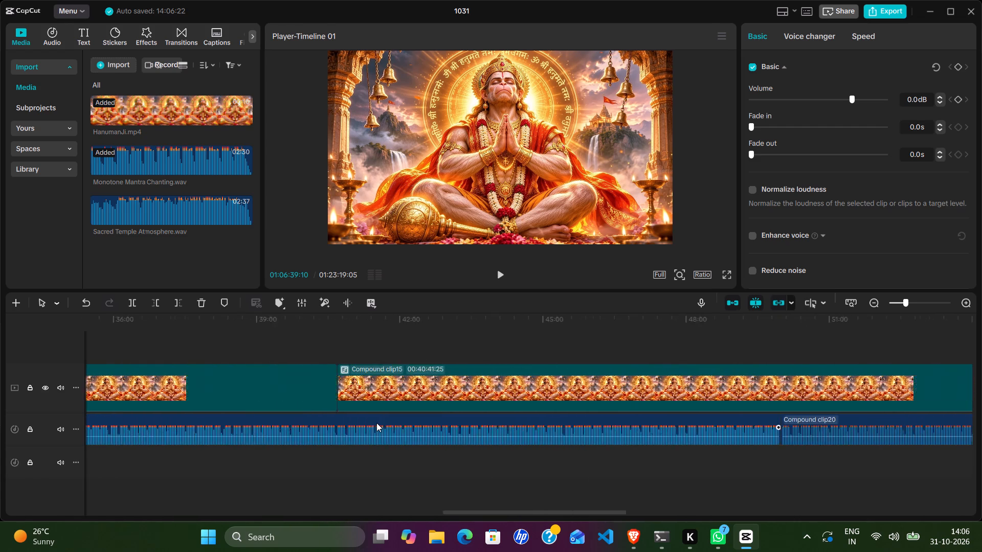
scroll(434, 420, "up", 11, "ctrl")
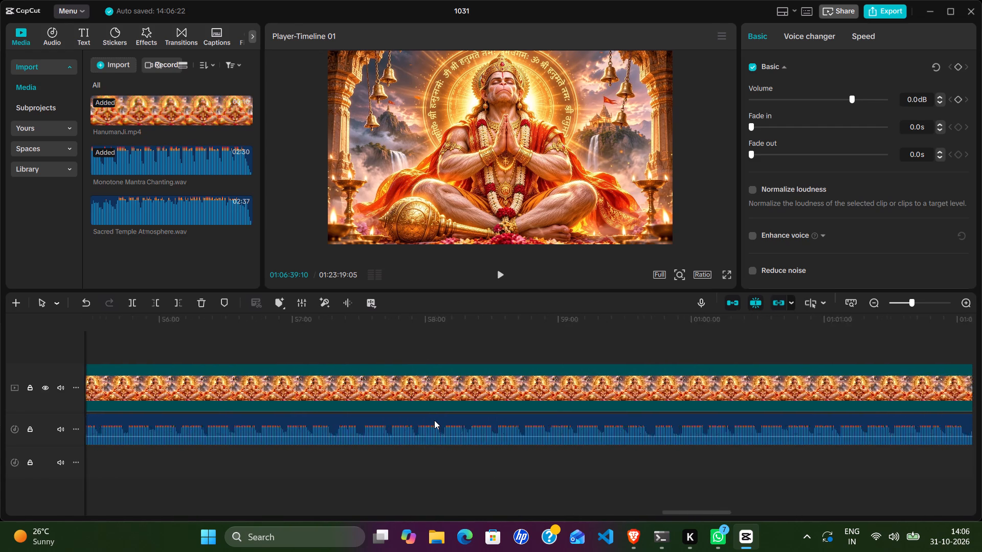
scroll(434, 420, "up", 8, "ctrl")
scroll(434, 420, "right", 20)
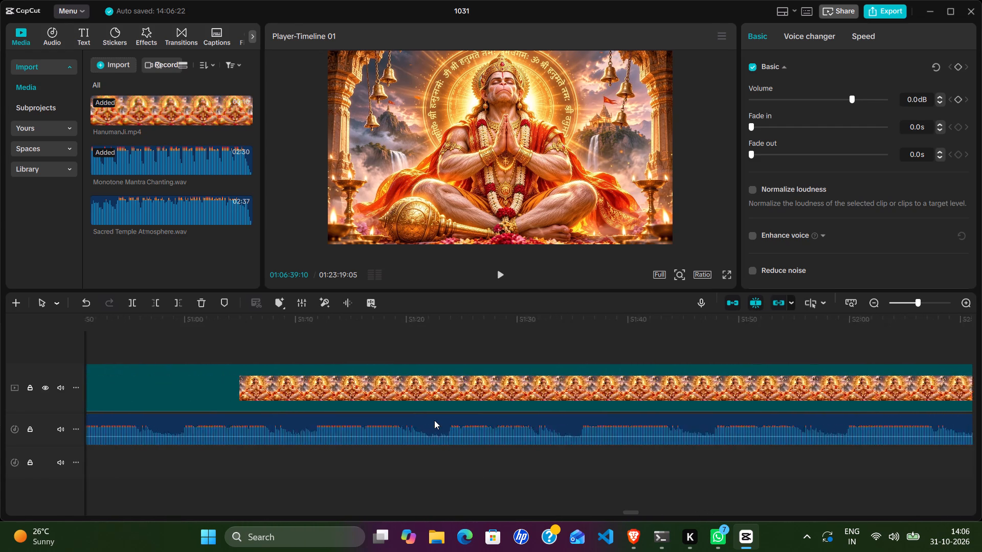
scroll(434, 420, "right", 15)
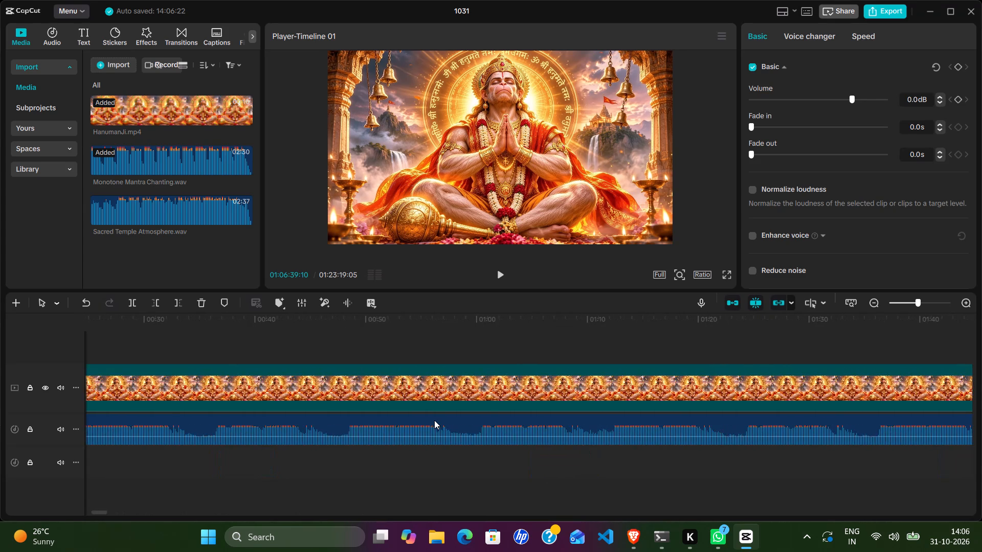
scroll(434, 420, "right", 6)
scroll(434, 420, "left", 4)
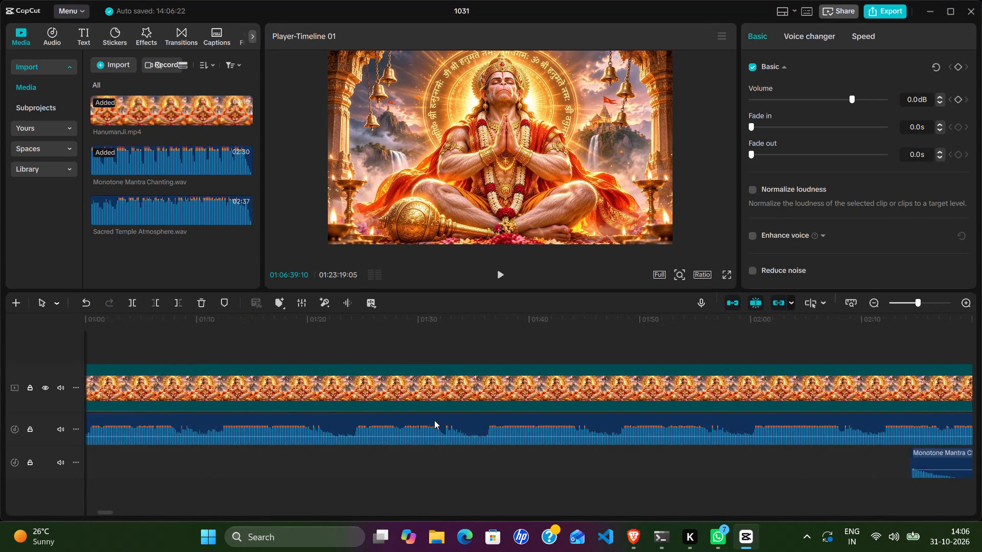
scroll(434, 420, "left", 6)
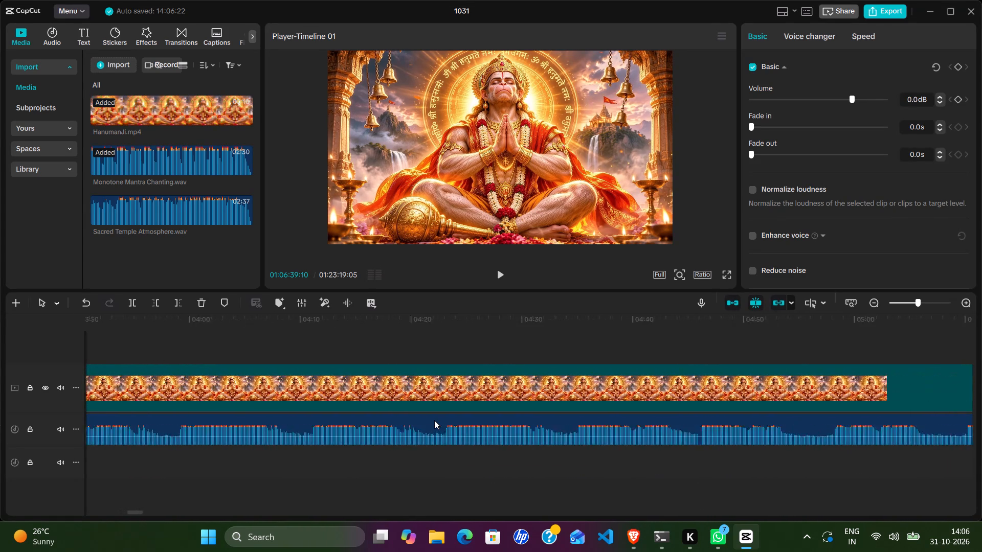
scroll(434, 420, "left", 5)
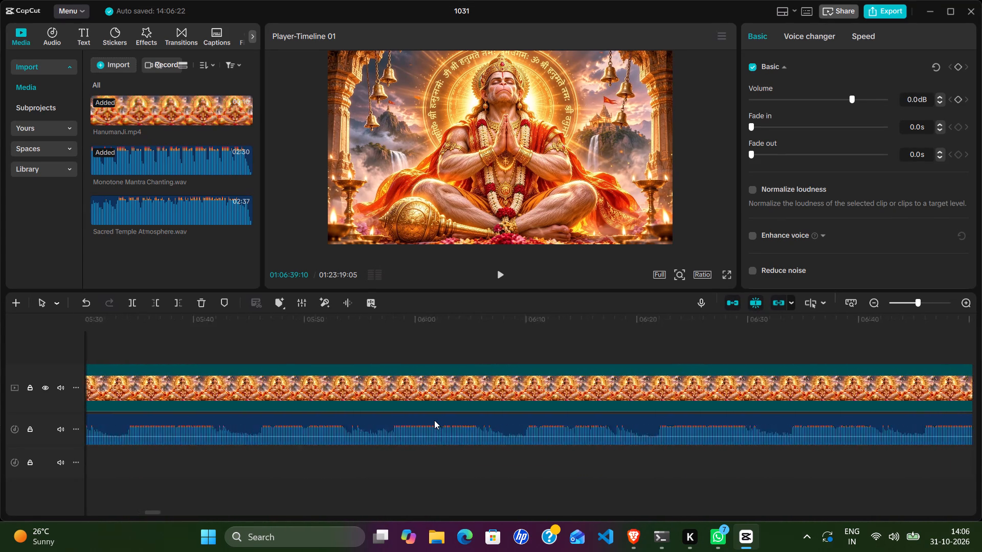
scroll(434, 420, "left", 4)
scroll(434, 420, "right", 2)
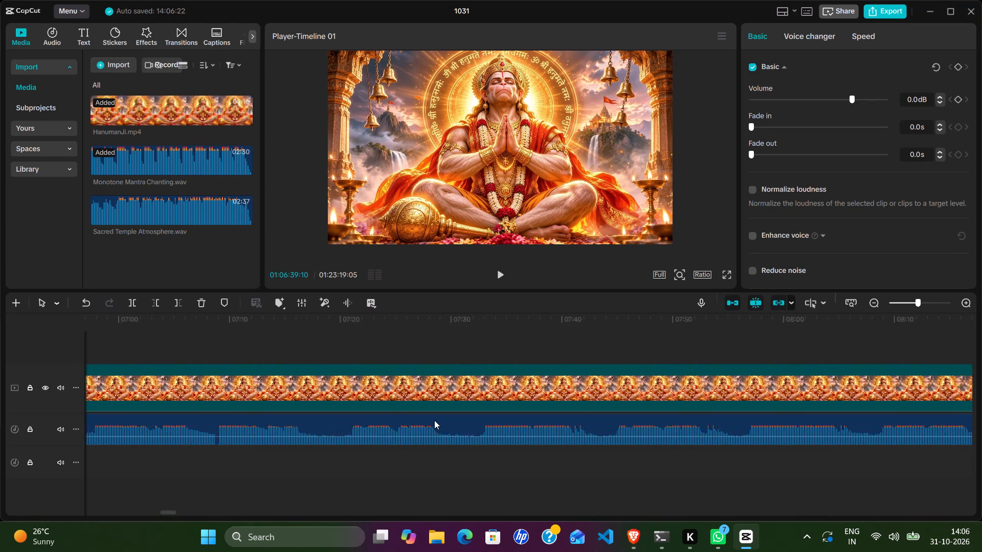
scroll(434, 420, "right", 1)
scroll(434, 420, "left", 5)
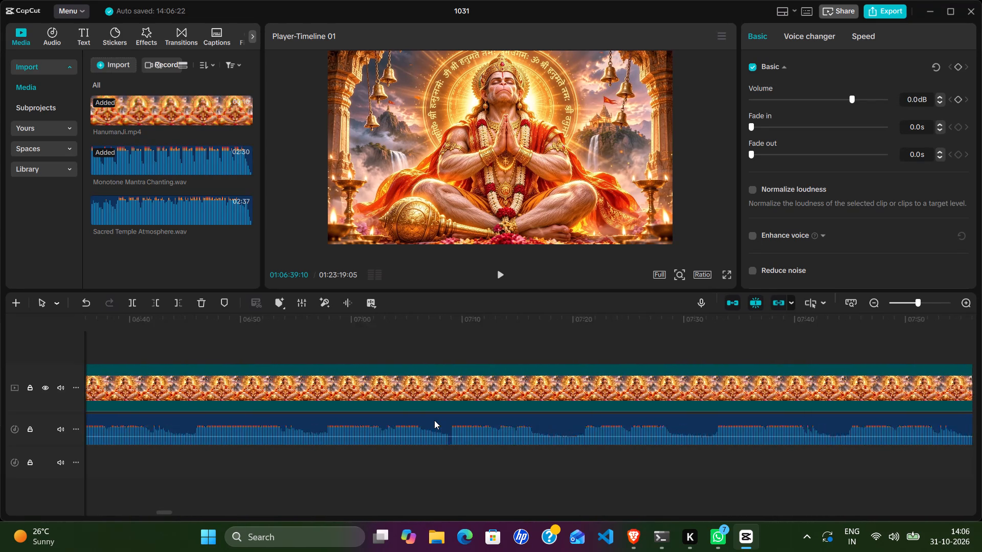
scroll(434, 420, "left", 18)
scroll(434, 420, "left", 20)
scroll(434, 420, "left", 20)
scroll(434, 420, "left", 20)
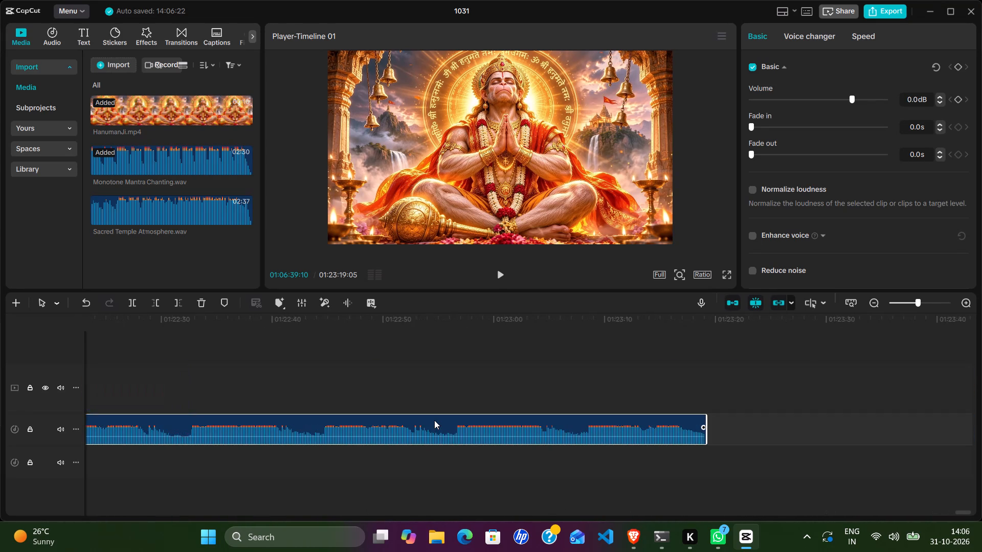
scroll(434, 420, "left", 20)
scroll(434, 420, "left", 6)
scroll(434, 420, "down", 1)
scroll(434, 420, "right", 2)
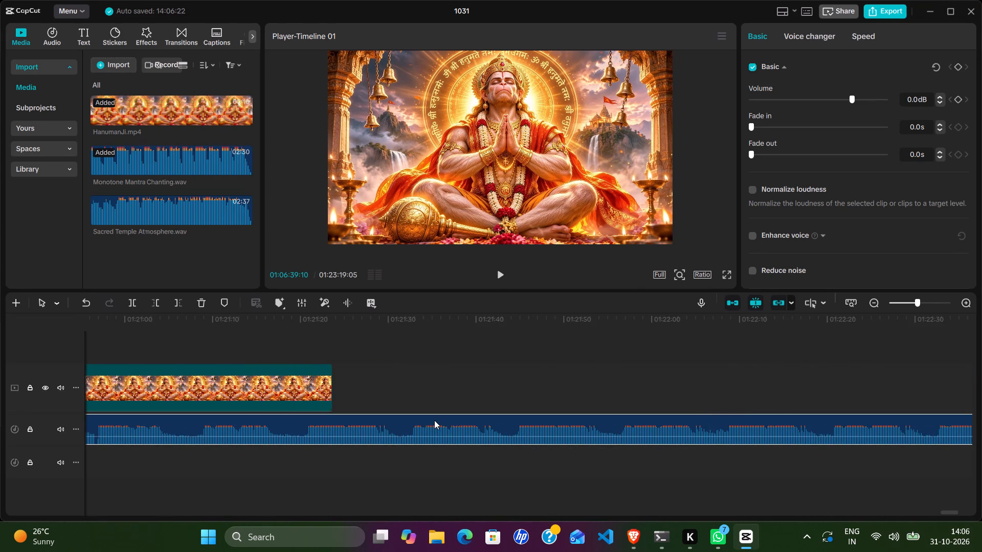
scroll(440, 419, "right", 1)
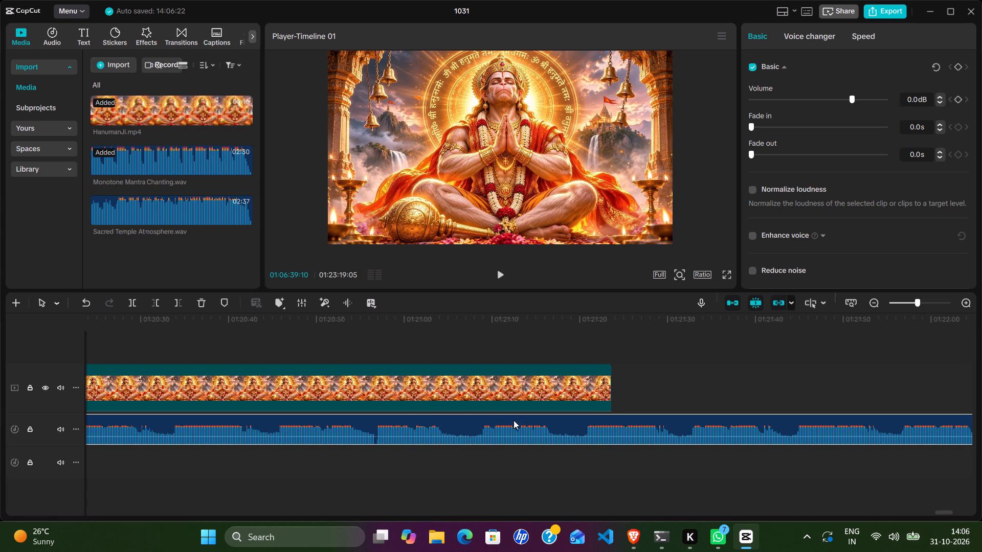
left_click(494, 355)
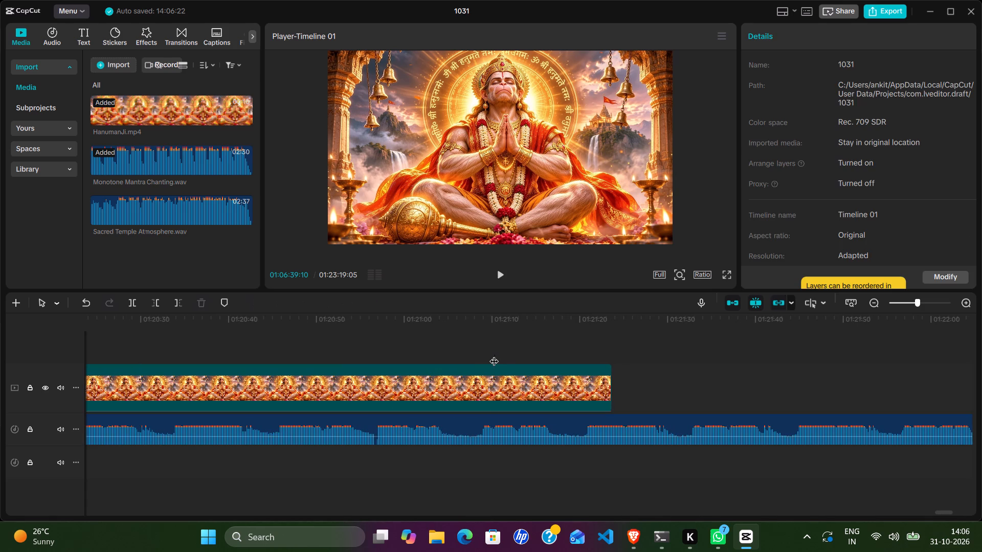
key("space")
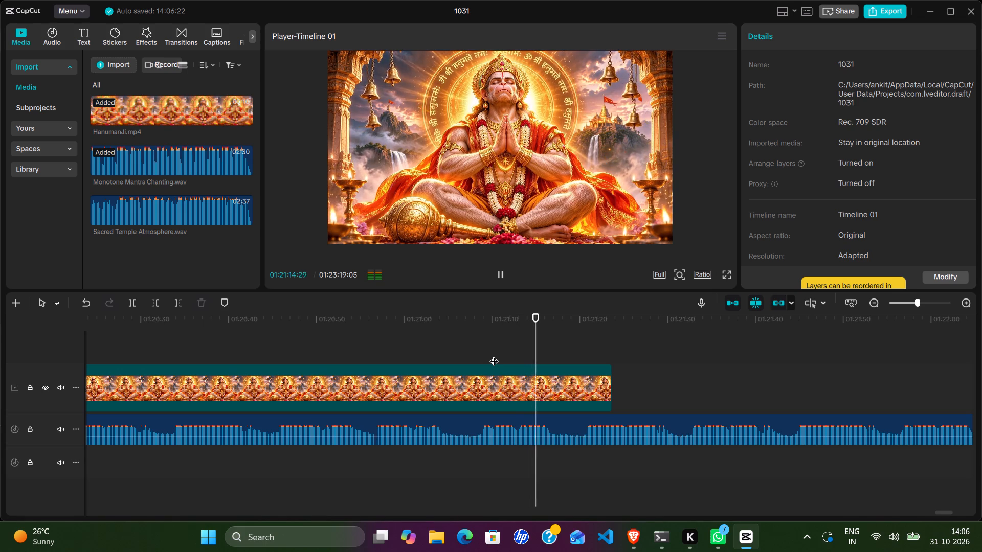
key("space")
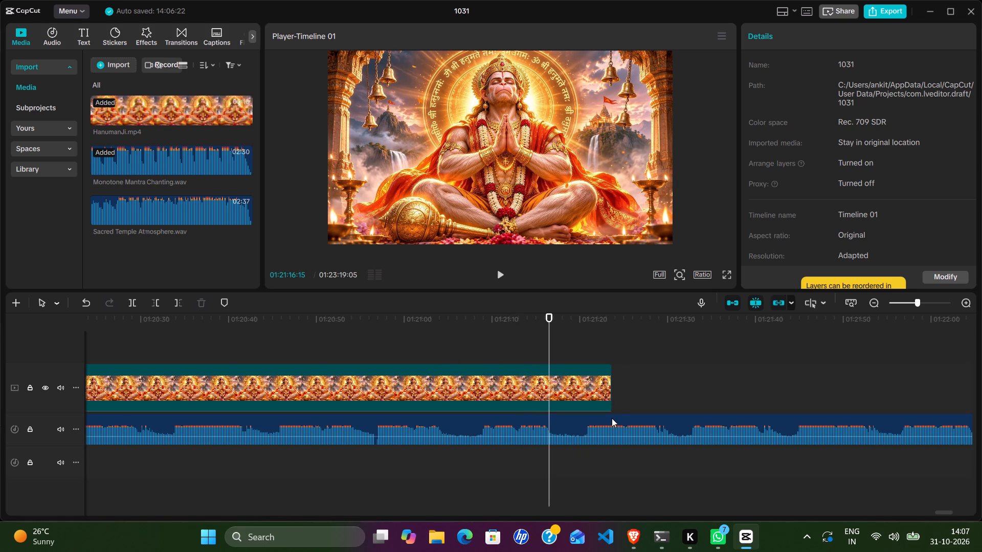
left_click(560, 418)
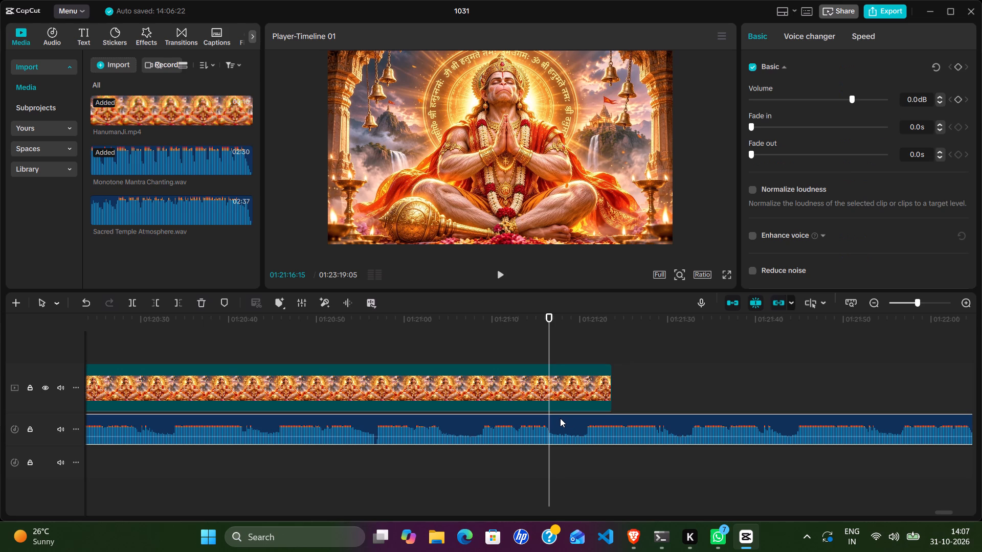
key("w")
Cut the short Monotone Mantra Chanting clip at about 00:02:14 out of the second audio track.
scroll(560, 418, "down", 6, "ctrl")
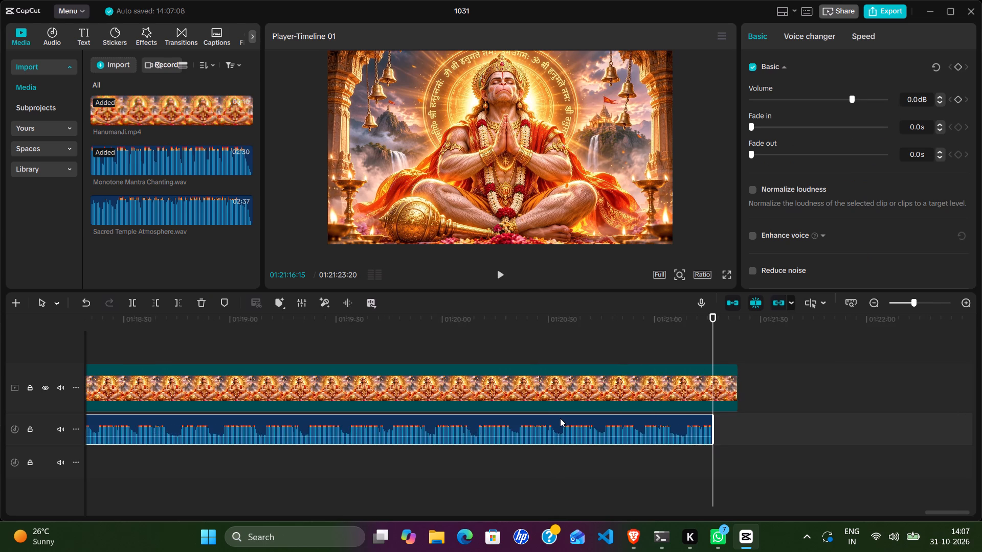
scroll(560, 418, "down", 13, "ctrl")
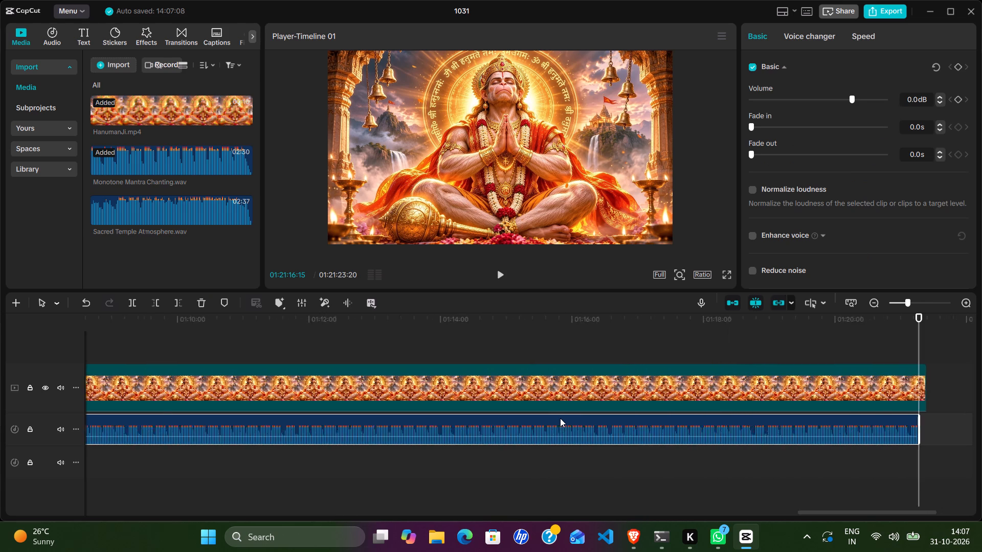
scroll(560, 418, "down", 9, "ctrl")
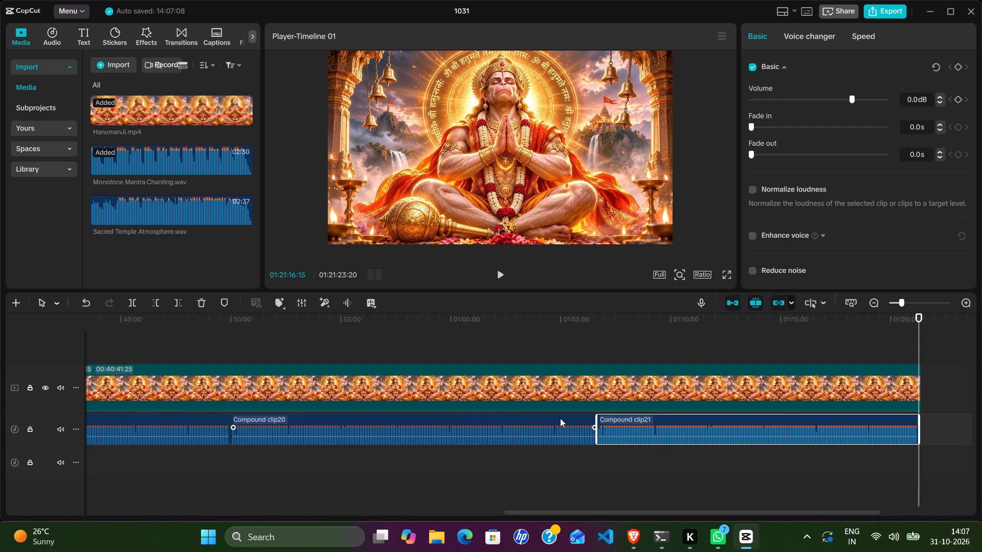
scroll(560, 418, "down", 9, "ctrl")
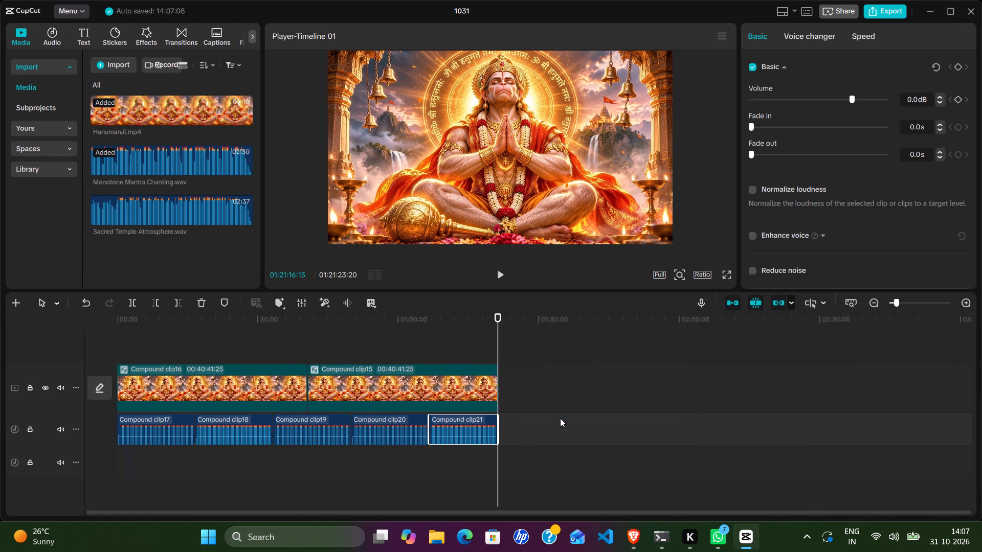
scroll(560, 418, "down", 2, "ctrl")
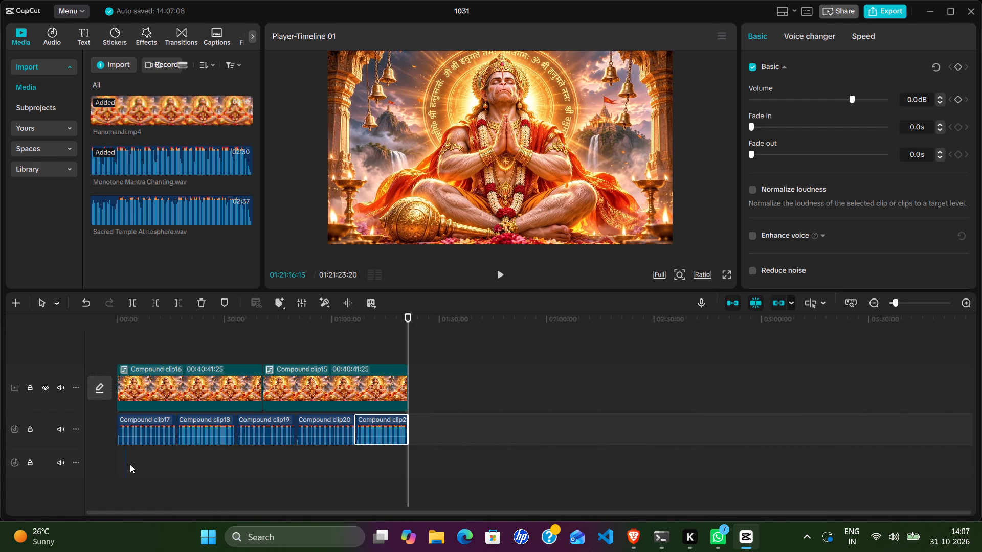
left_click(125, 454)
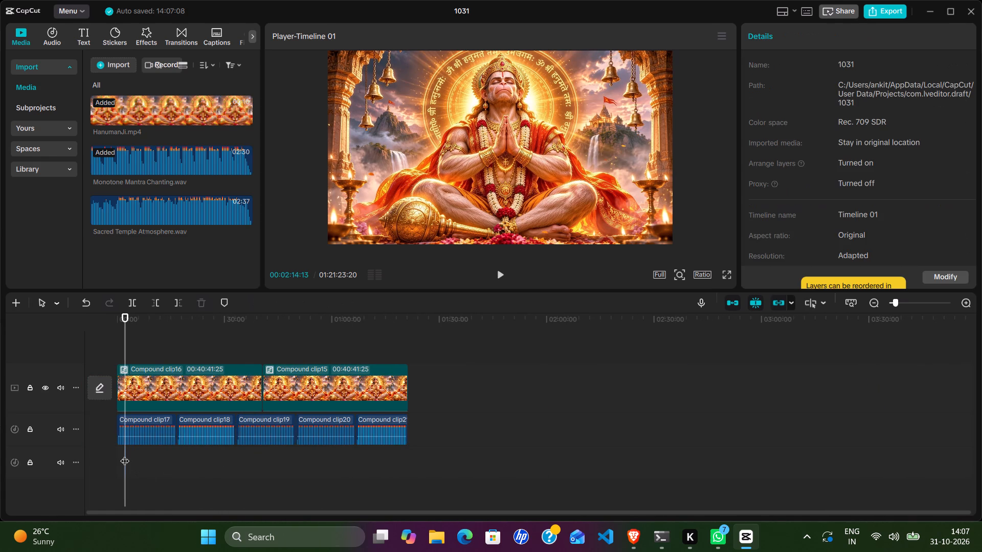
scroll(128, 454, "up", 9, "ctrl")
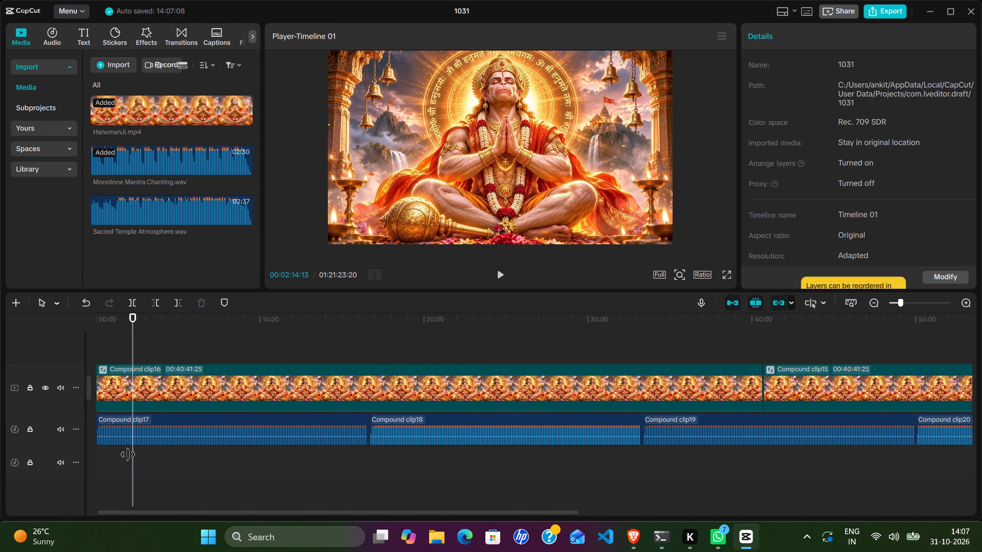
scroll(128, 454, "up", 11, "ctrl")
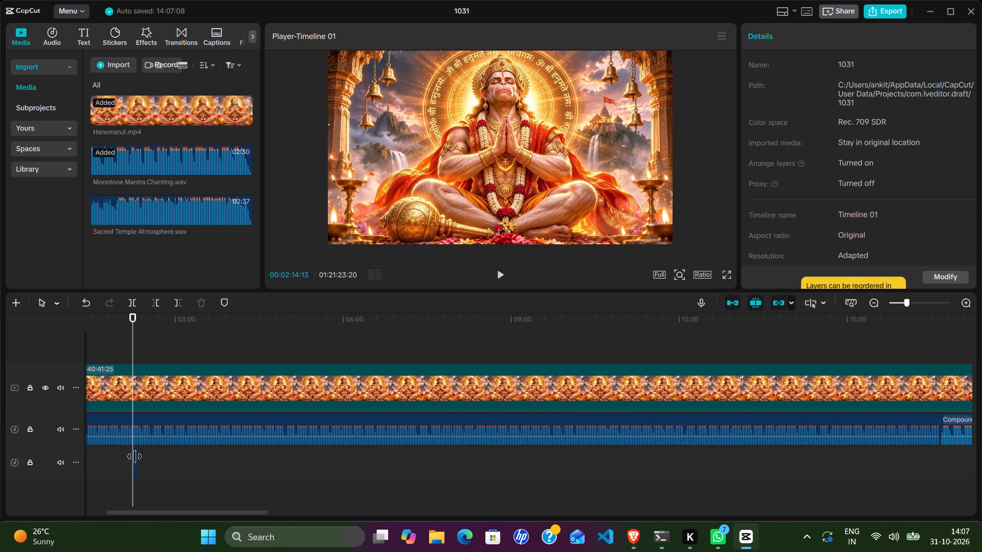
left_click(135, 456)
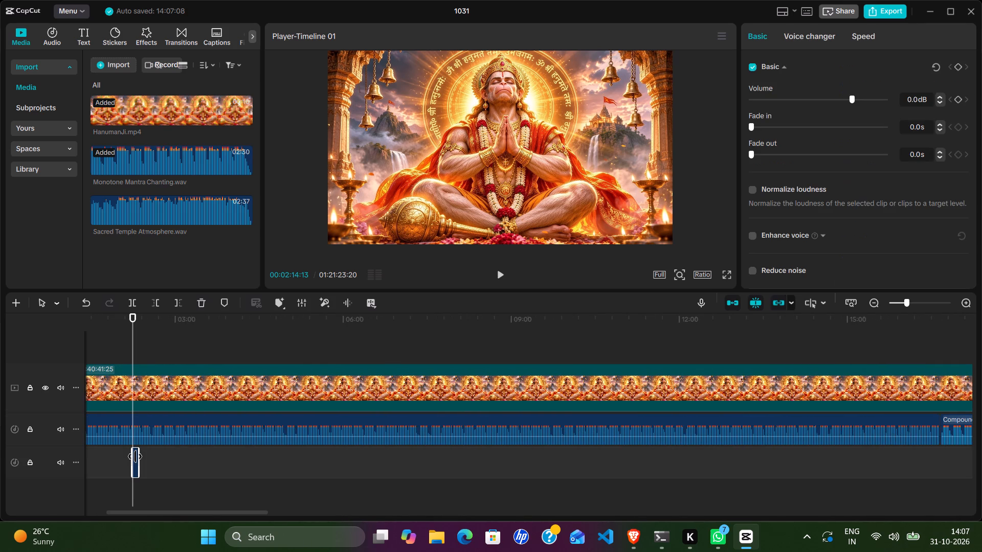
key("ctrl+x")
Paste the cut Monotone Mantra Chanting clip at 01:21:16:15, where the last chanting compound clip ends.
scroll(362, 439, "left", 2)
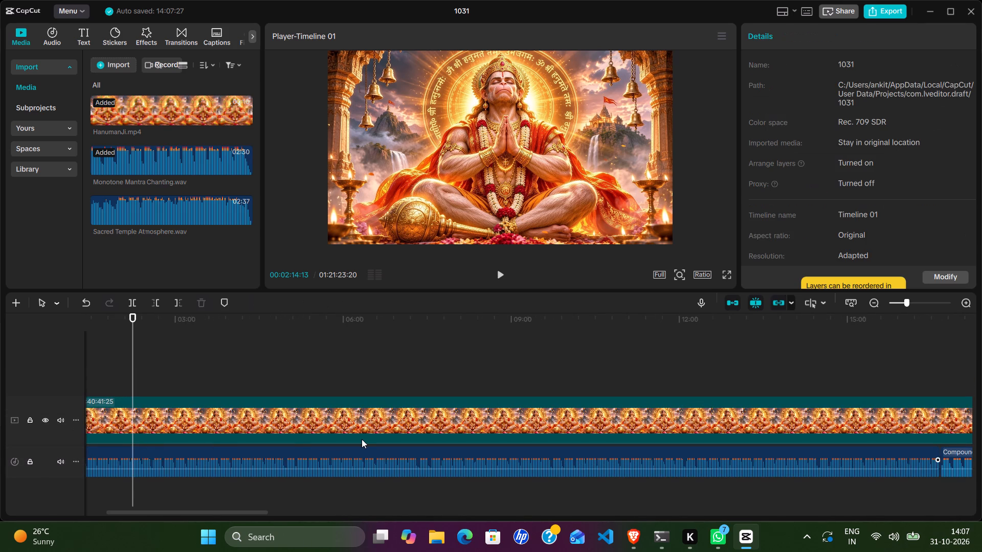
scroll(362, 439, "left", 11)
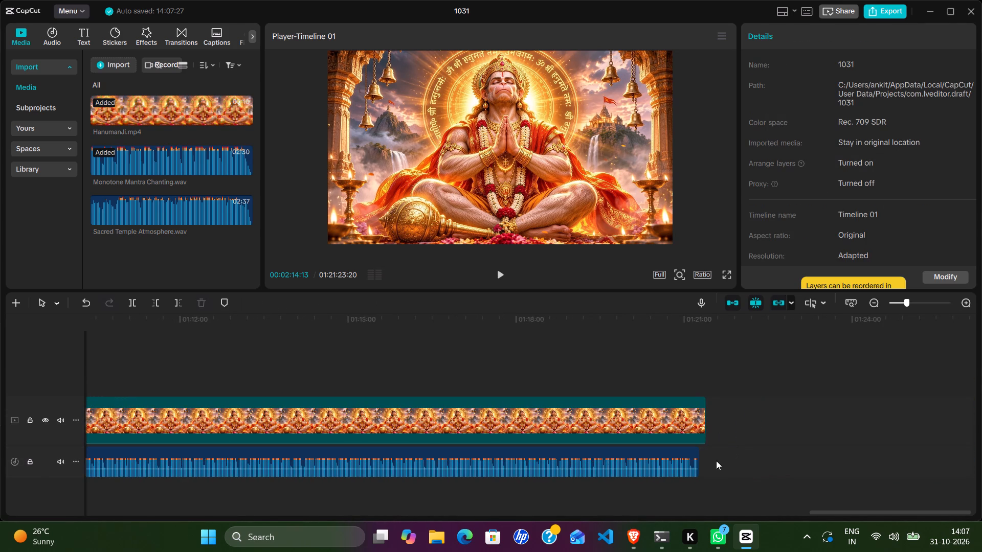
scroll(716, 461, "up", 12, "ctrl")
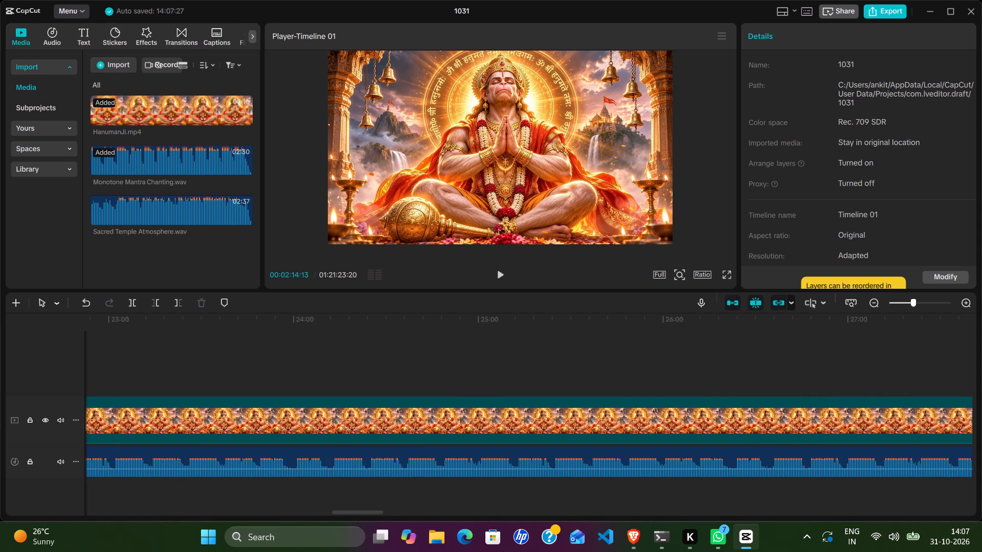
scroll(501, 420, "left", 10)
scroll(501, 420, "left", 16)
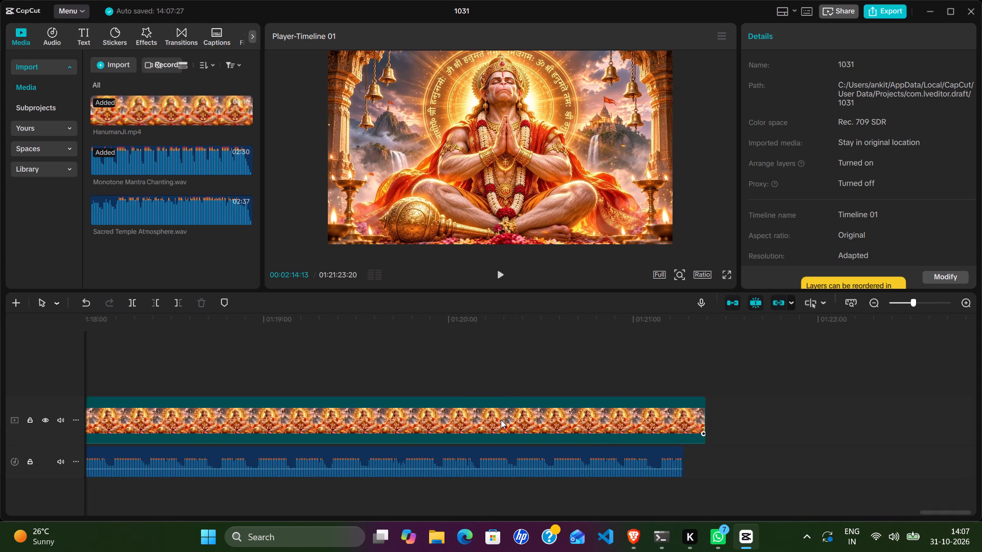
scroll(882, 375, "left", 1)
scroll(882, 375, "up", 9, "ctrl")
scroll(882, 375, "left", 3)
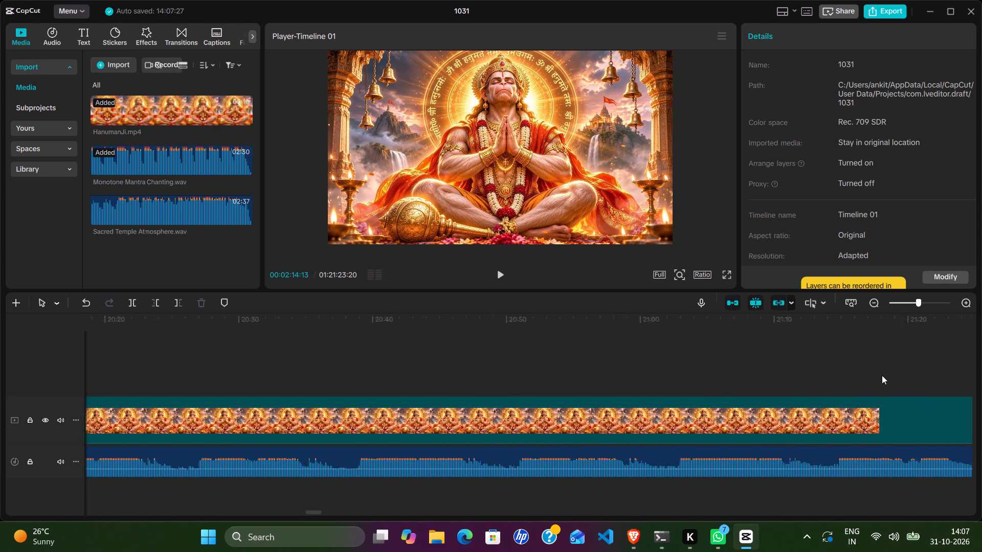
scroll(882, 375, "left", 19)
scroll(882, 375, "left", 20)
scroll(882, 375, "left", 20)
scroll(882, 375, "left", 20)
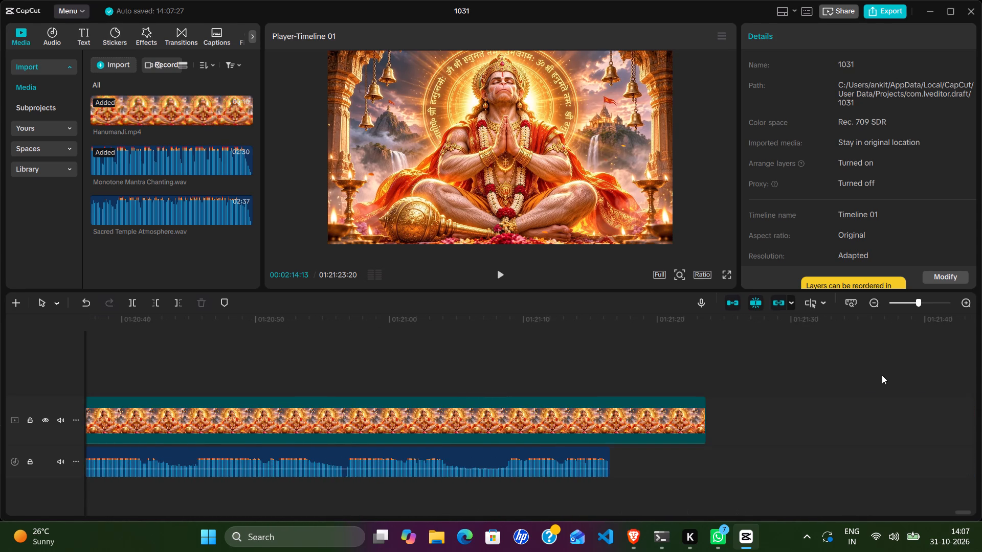
left_click(616, 456)
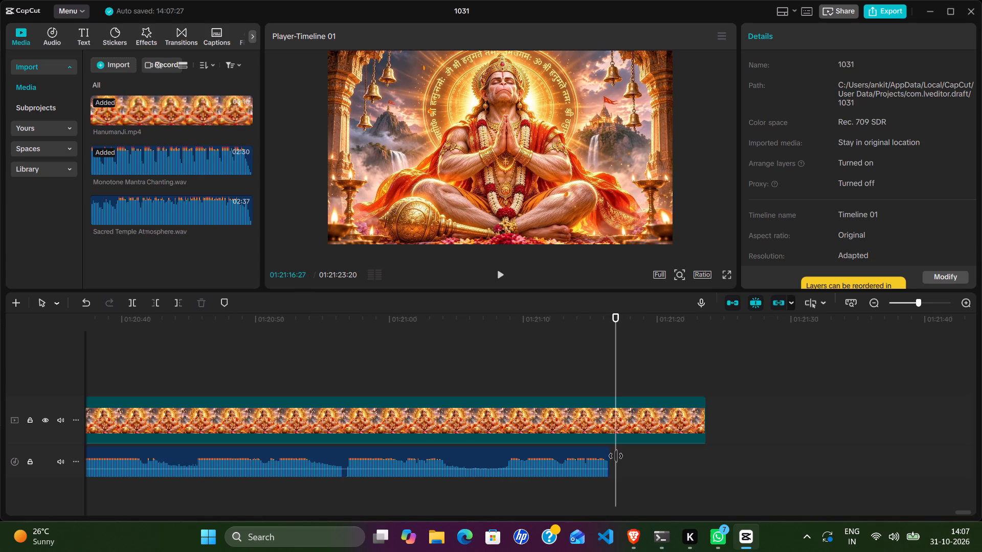
left_click_drag(616, 456, 611, 456)
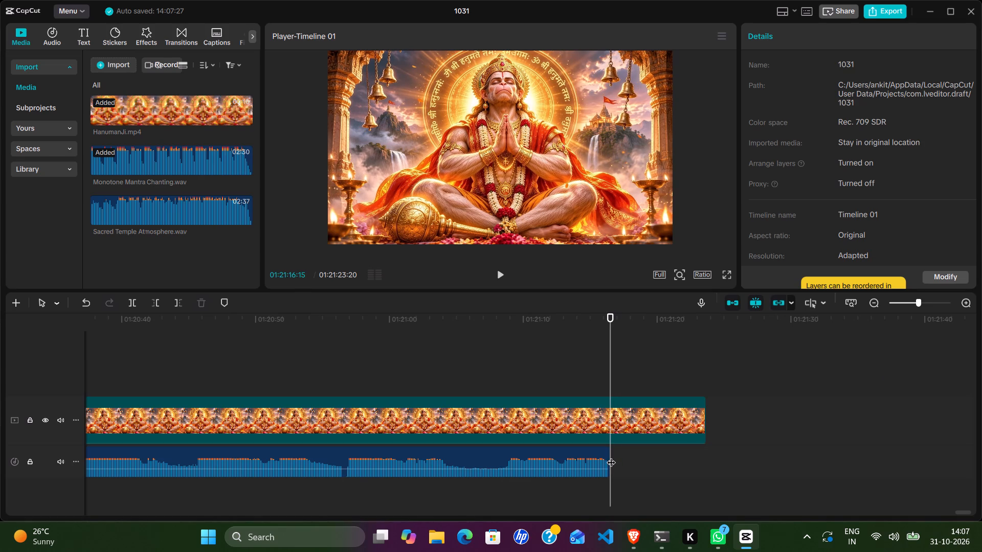
key("ctrl+v")
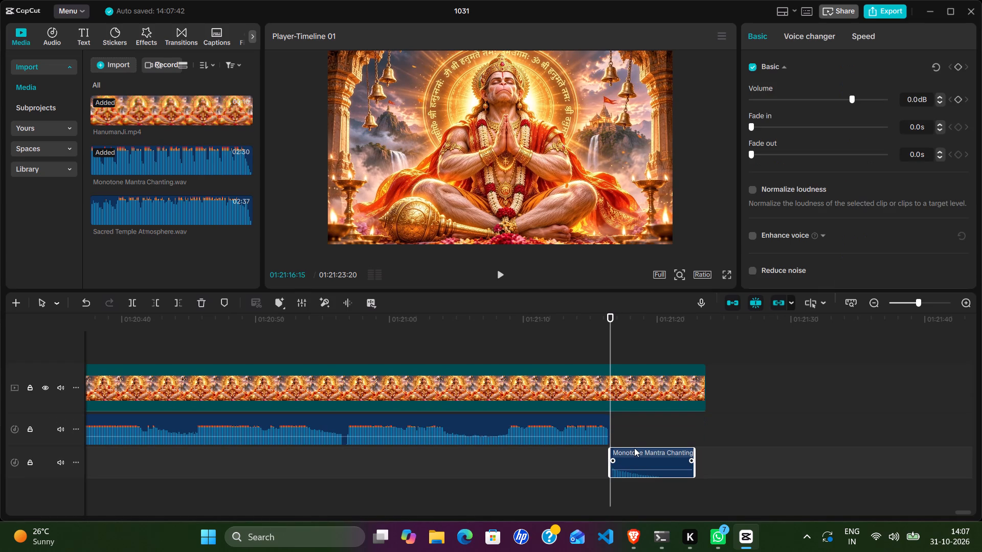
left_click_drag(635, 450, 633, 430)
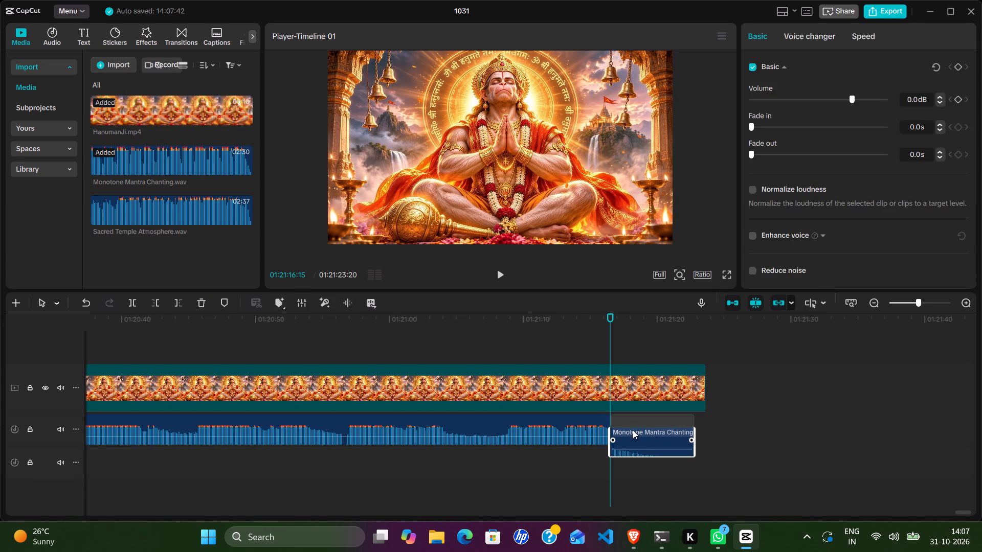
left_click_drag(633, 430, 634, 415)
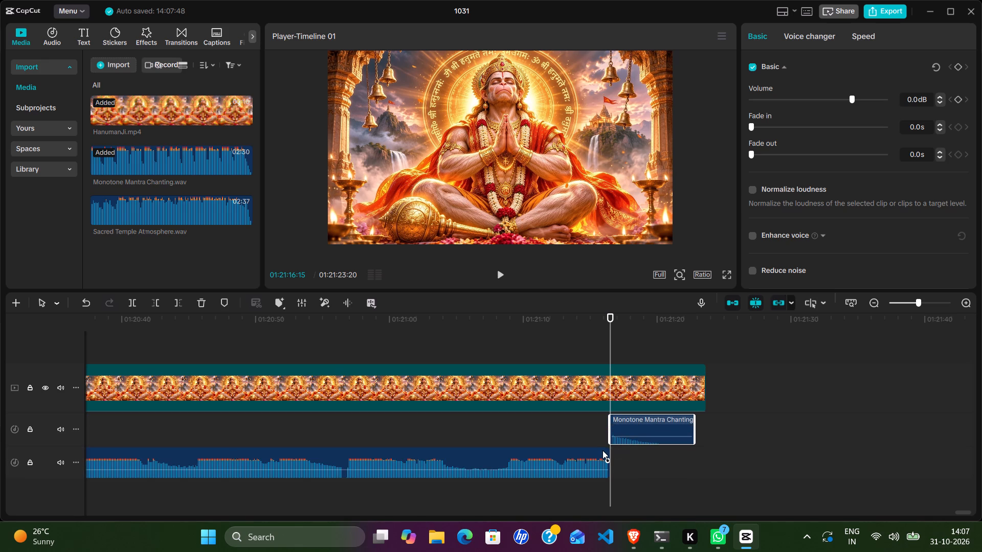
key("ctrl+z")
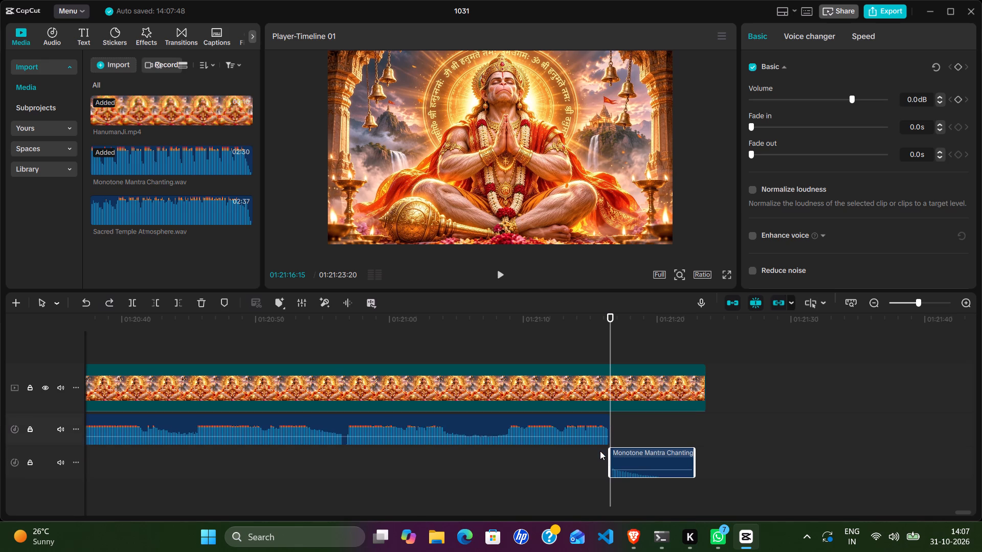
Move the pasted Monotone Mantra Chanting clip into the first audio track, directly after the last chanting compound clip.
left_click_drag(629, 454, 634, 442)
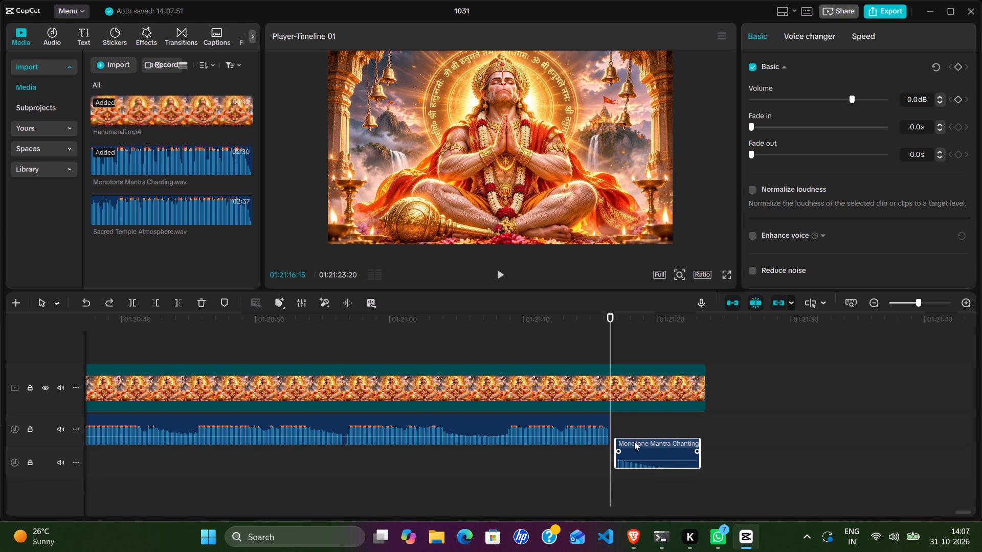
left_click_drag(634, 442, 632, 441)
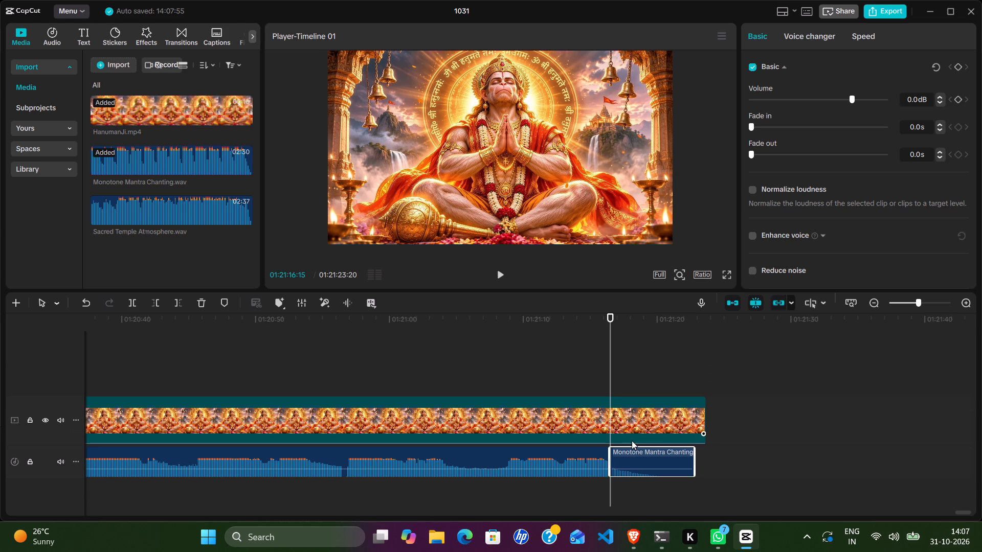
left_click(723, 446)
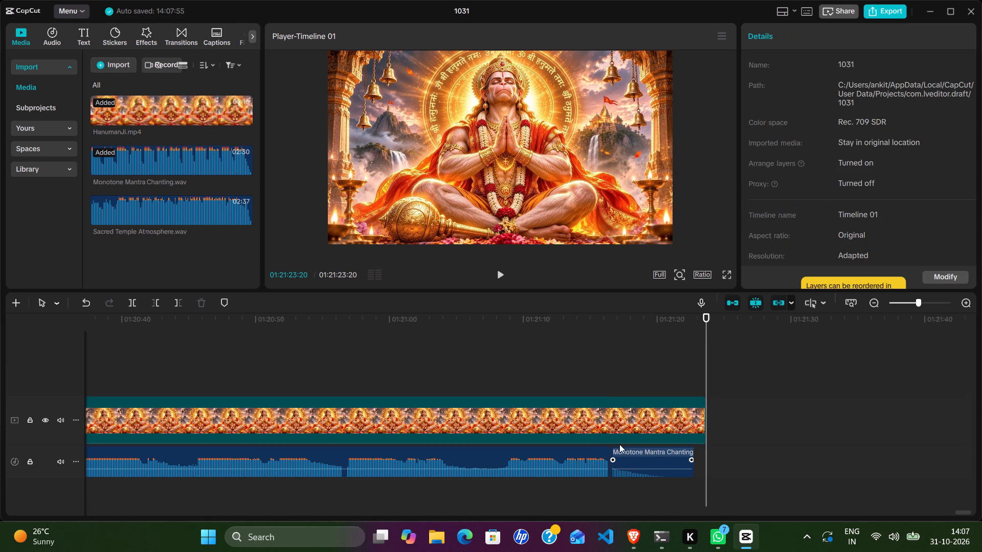
Play from 01:21:14:19 across the join between the compound clip and the ending chanting clip to check the transition.
left_click(585, 374)
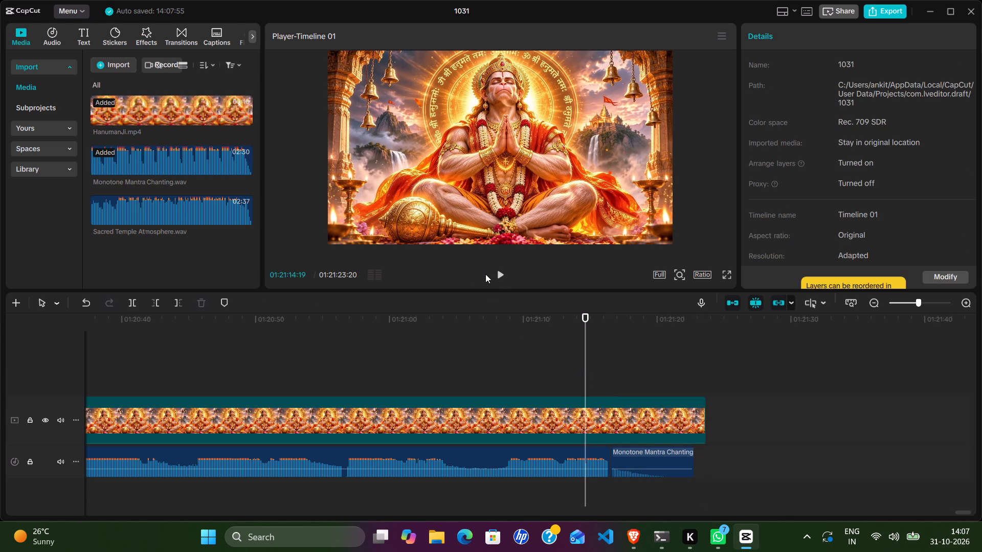
left_click(498, 275)
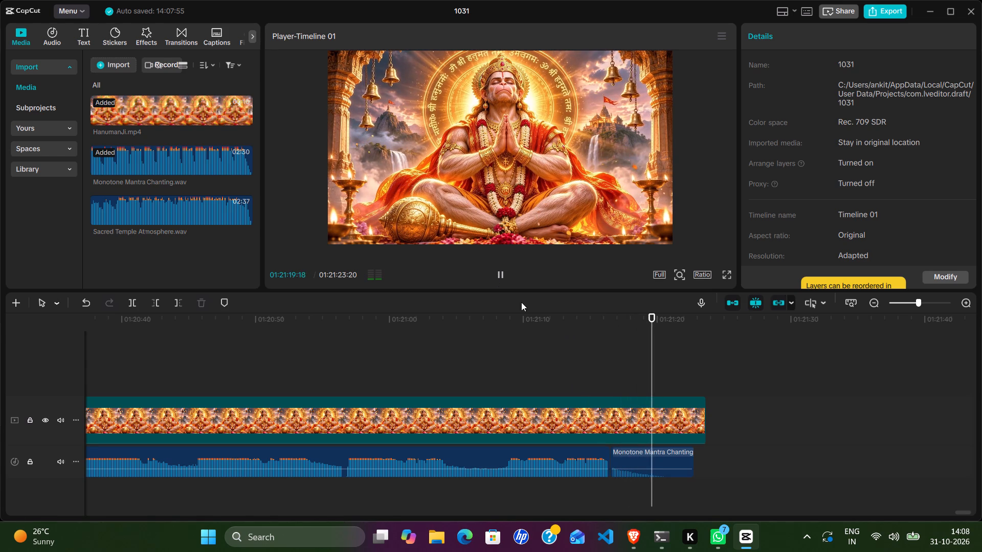
left_click(501, 275)
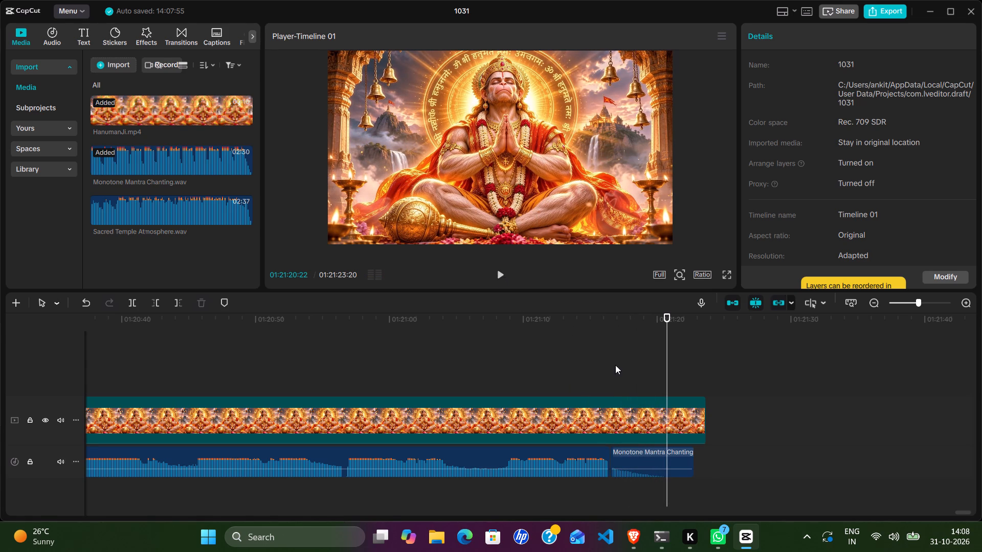
Trim the start of the ending Monotone Mantra Chanting clip at 01:21:16:17 and move it back against the compound clip.
scroll(605, 395, "up", 15, "ctrl")
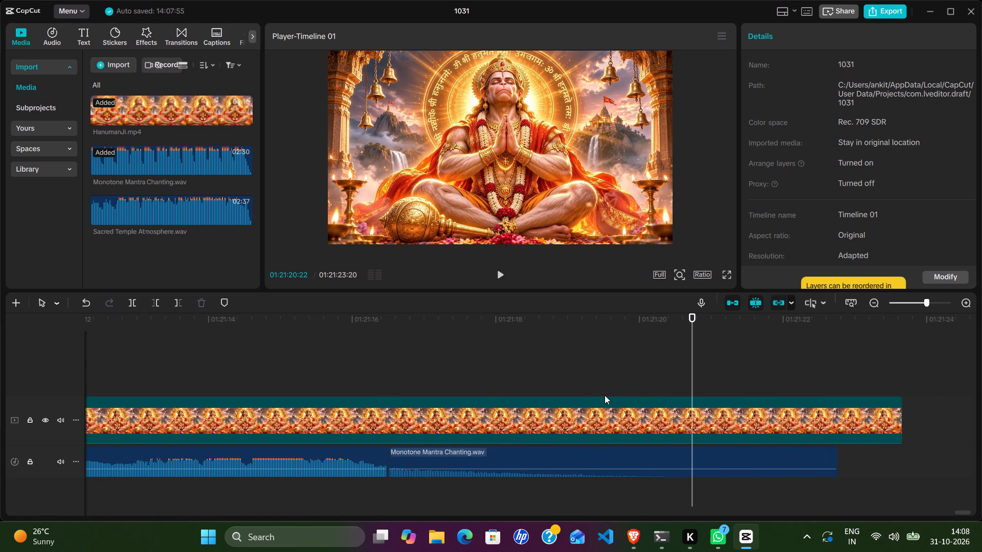
scroll(605, 395, "right", 2)
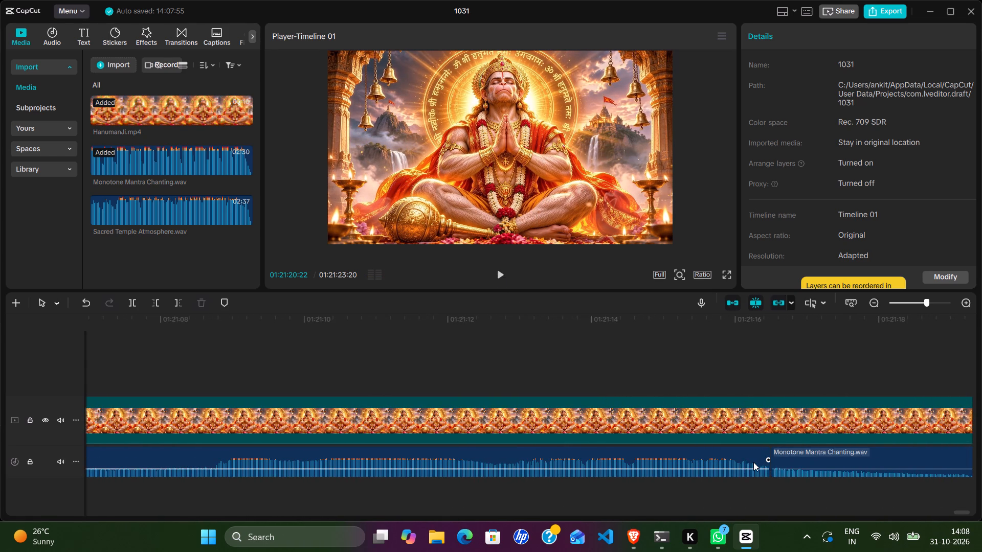
scroll(753, 462, "up", 15, "ctrl")
scroll(753, 462, "right", 6)
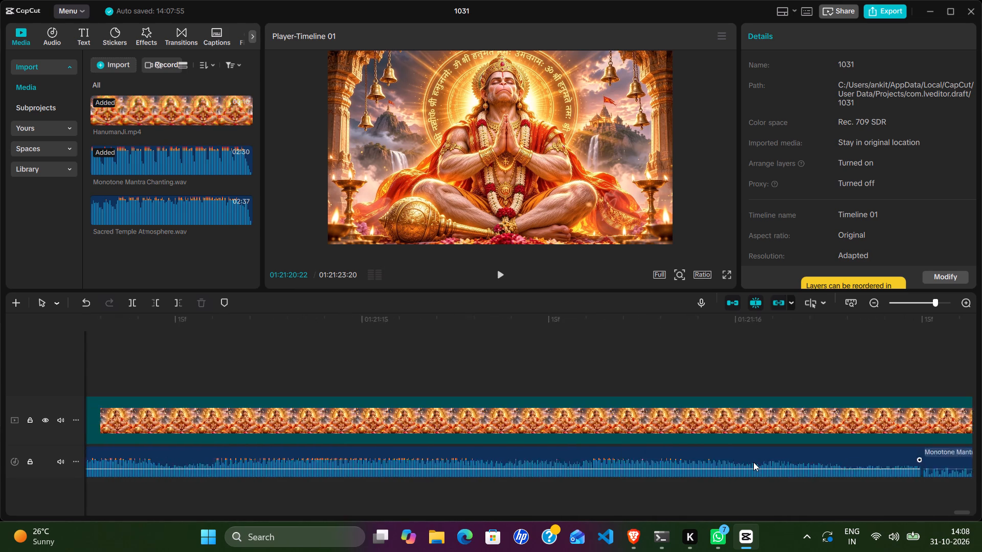
scroll(753, 462, "right", 1)
scroll(753, 462, "left", 2)
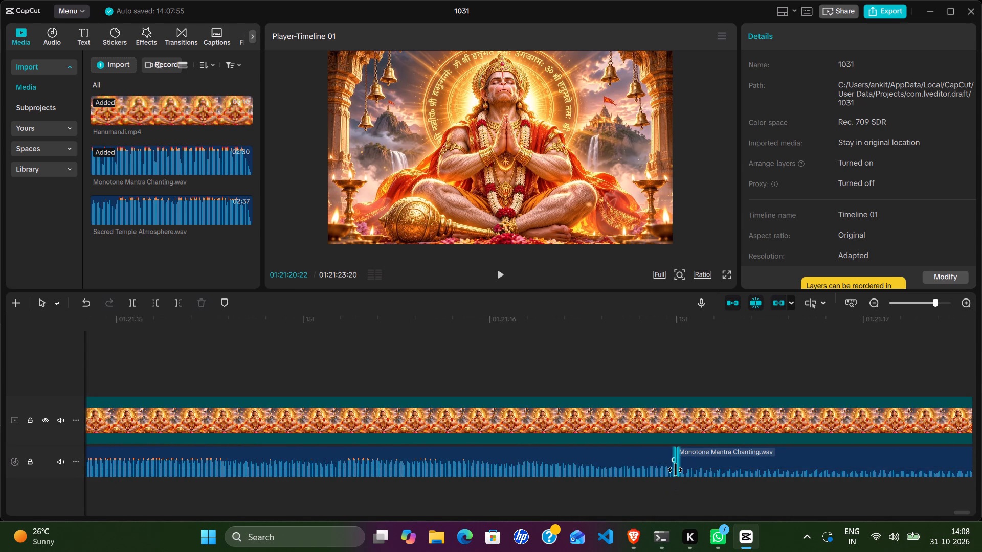
left_click(675, 470)
scroll(676, 488, "up", 2, "ctrl")
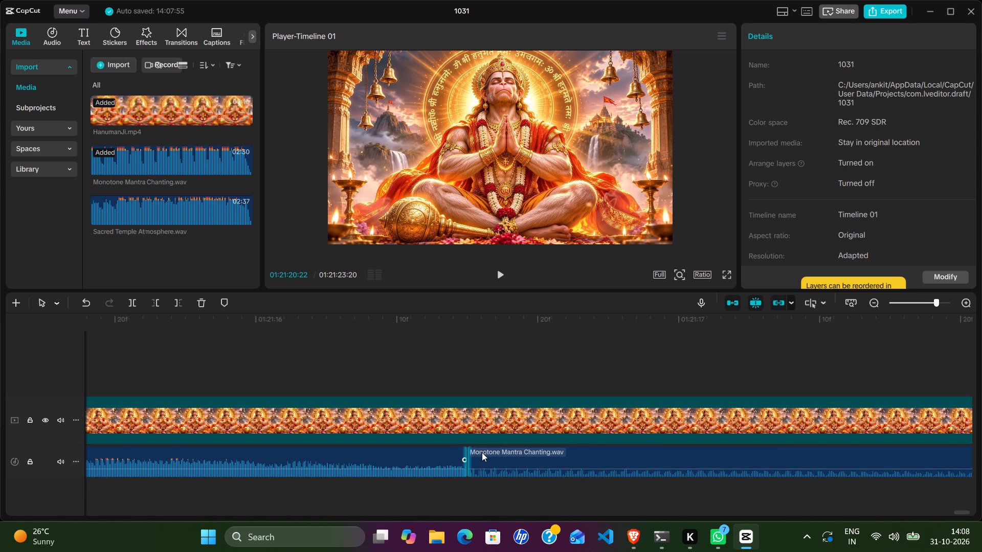
left_click(504, 457)
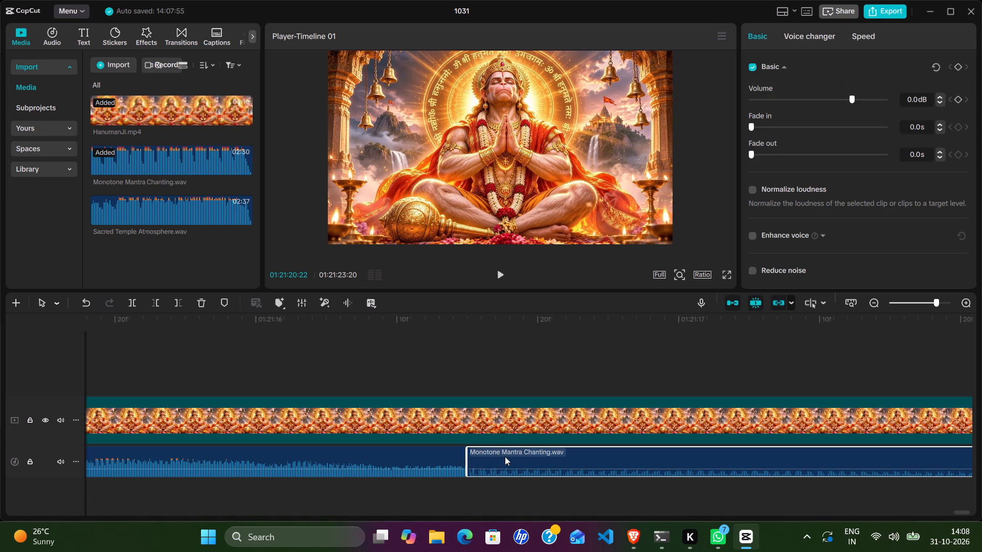
left_click(505, 456)
left_click(493, 378)
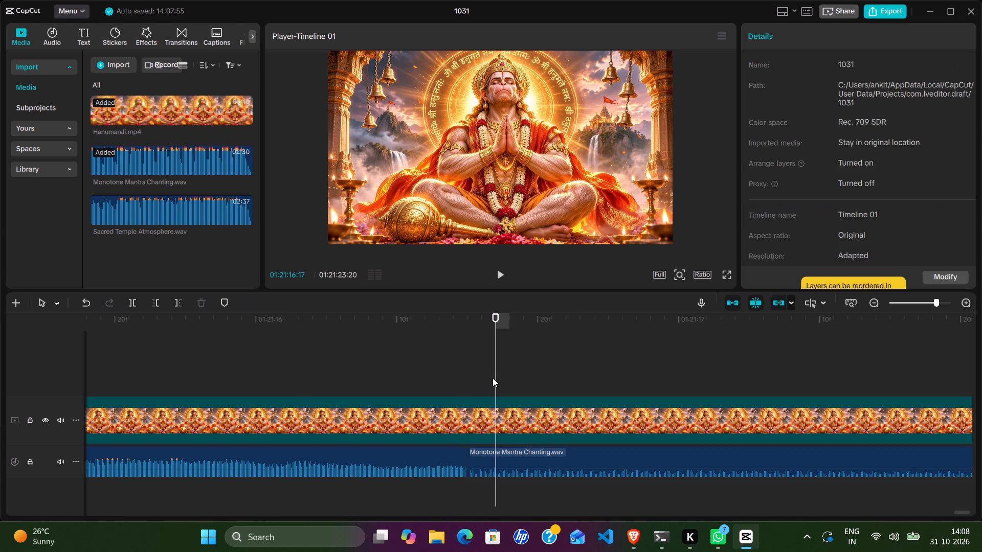
left_click(481, 457)
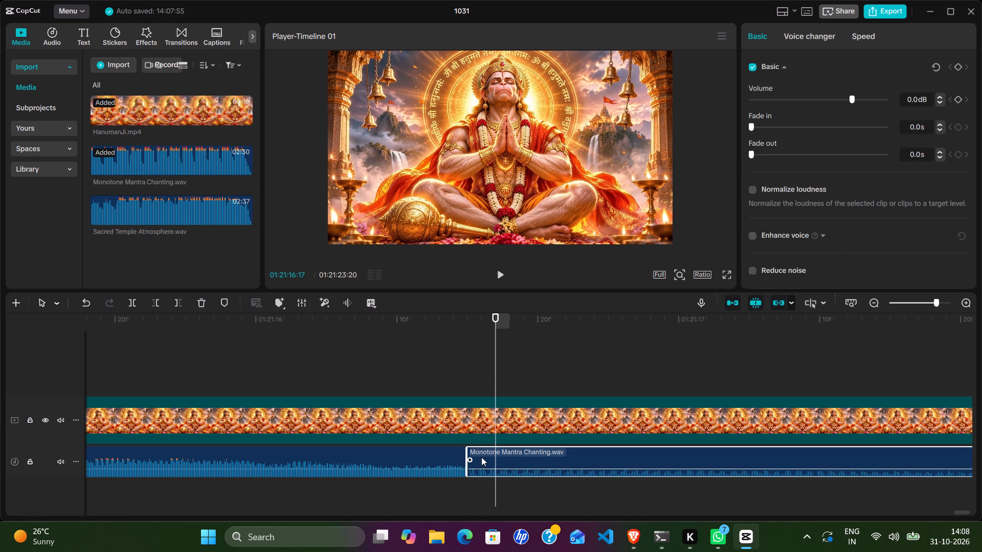
key("q")
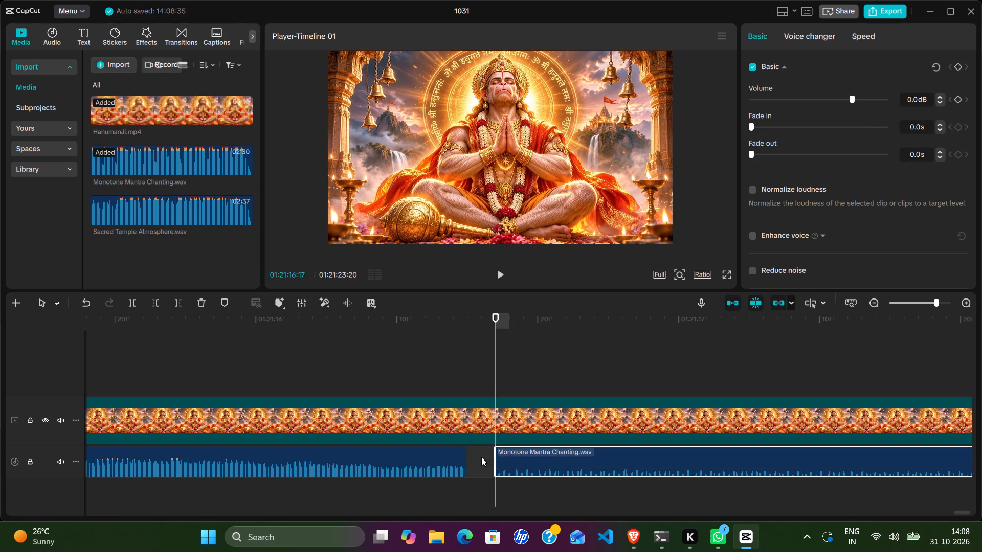
left_click_drag(518, 452, 492, 453)
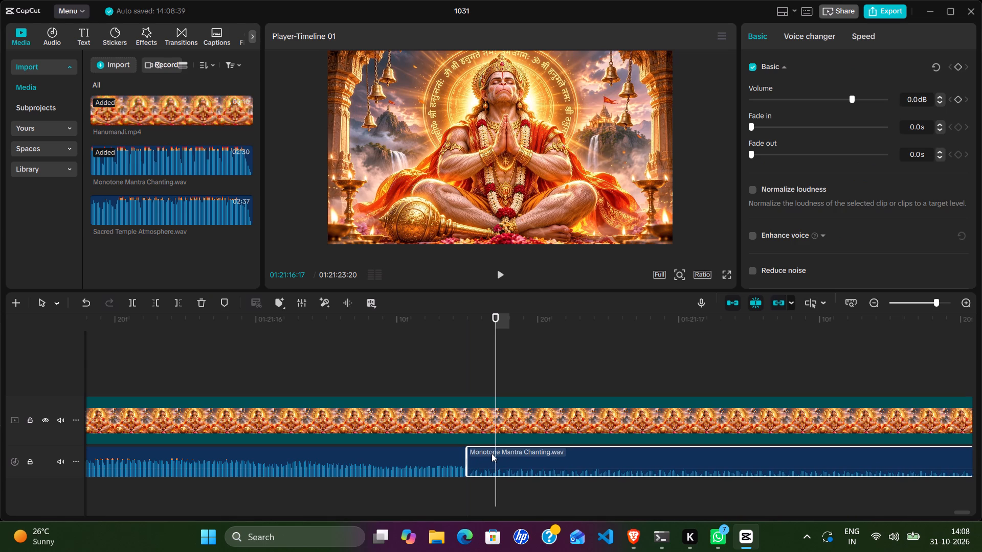
Play across the join again, from 01:21:16:14 and from 01:21:16:04, to check the transition.
left_click(452, 490)
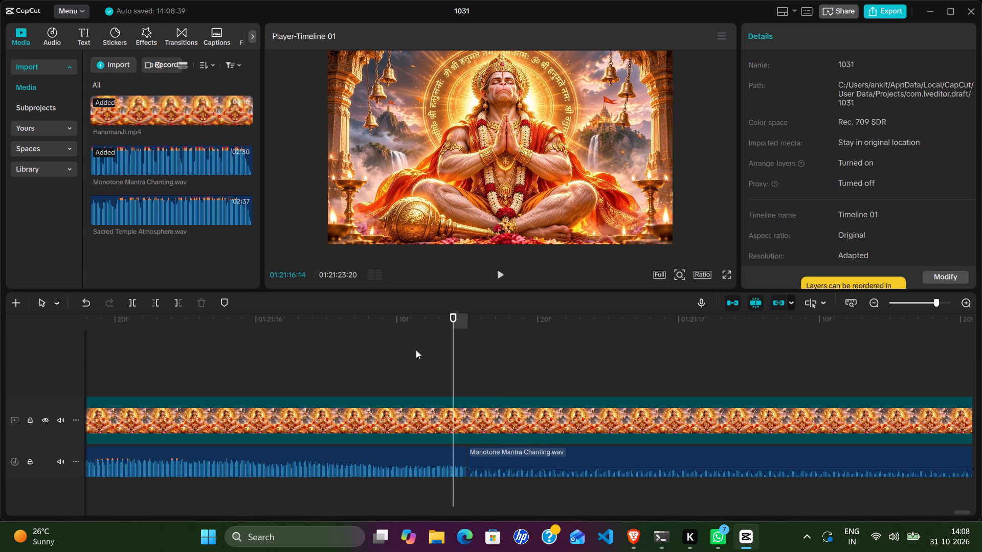
left_click(498, 278)
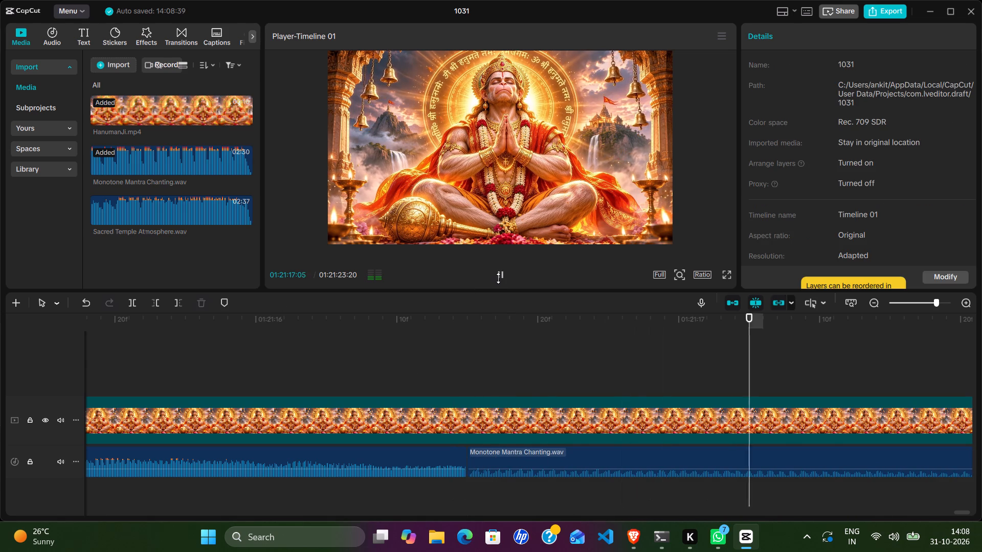
left_click(498, 278)
left_click(314, 355)
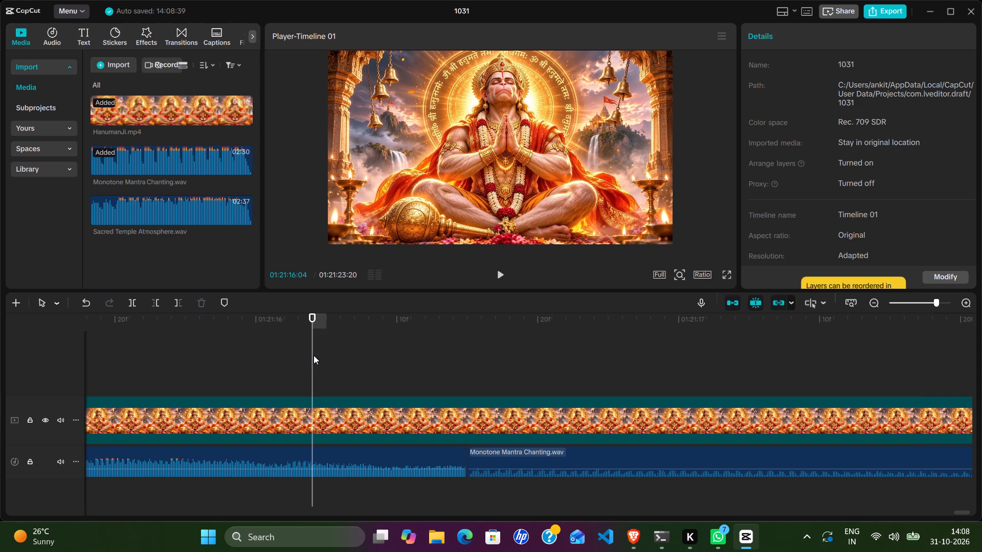
left_click(499, 274)
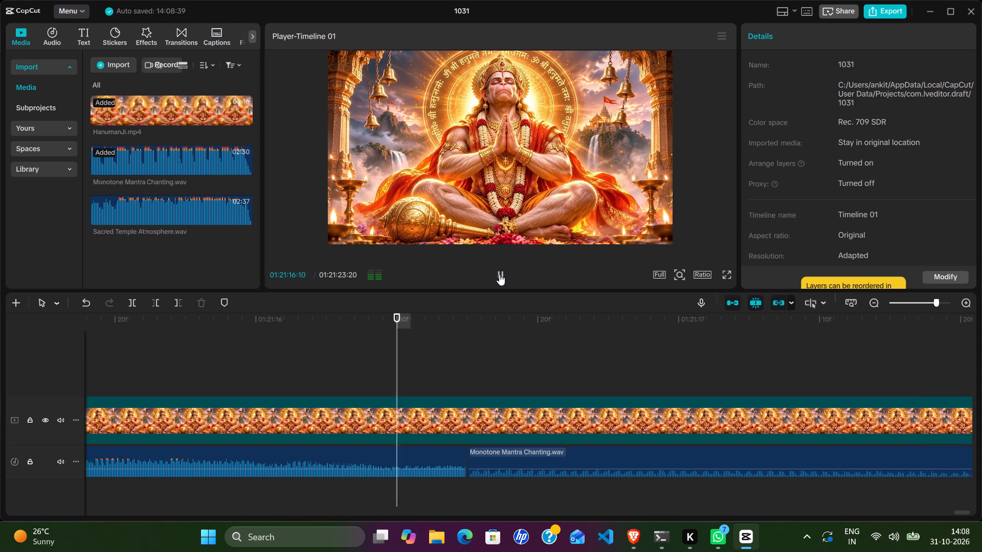
left_click(499, 274)
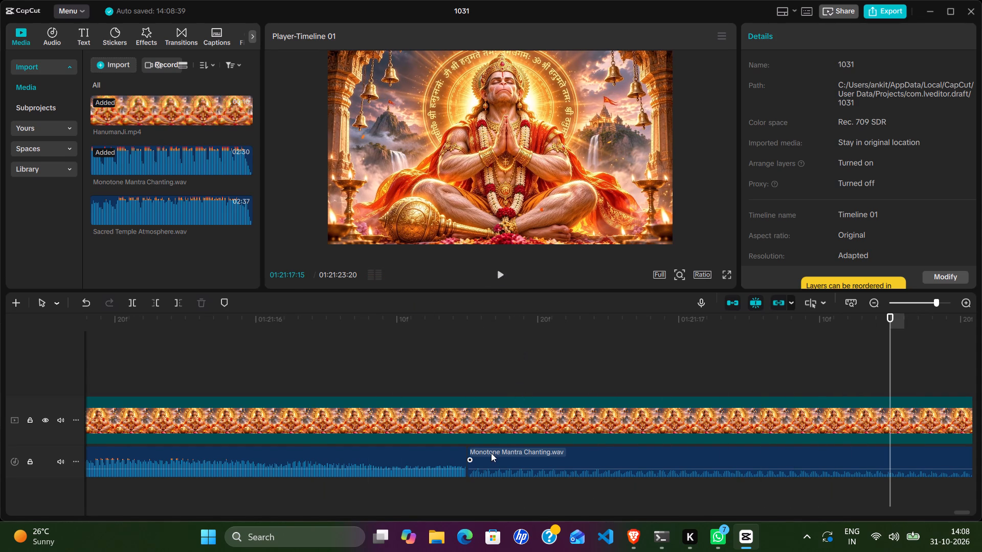
Move the ending Monotone Mantra Chanting clip to a second audio track, starting at about 01:21:16:14 to overlap the compound clip's end slightly.
left_click_drag(491, 452, 471, 484)
left_click(414, 348)
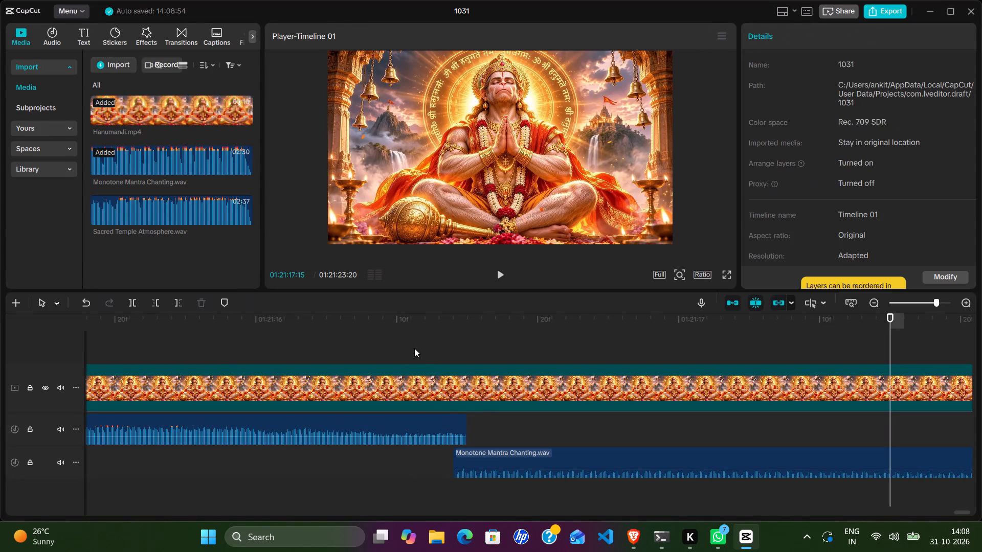
Play the ending Monotone Mantra Chanting clip from 01:21:17:15 to check how the chanting fades out.
left_click(499, 273)
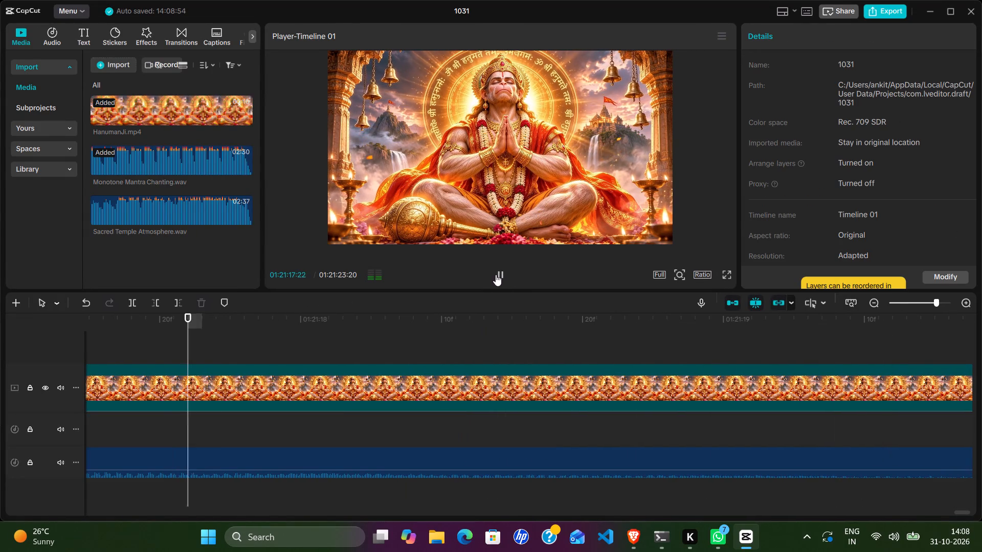
left_click(499, 276)
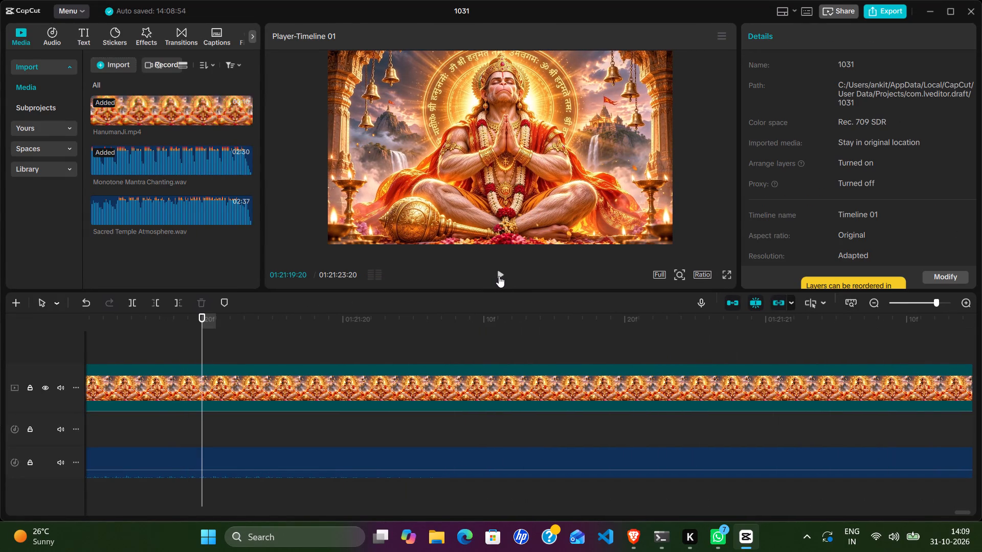
Delete the ending Monotone Mantra Chanting clip from the second audio track.
scroll(499, 276, "down", 7, "ctrl")
scroll(508, 322, "down", 8, "ctrl")
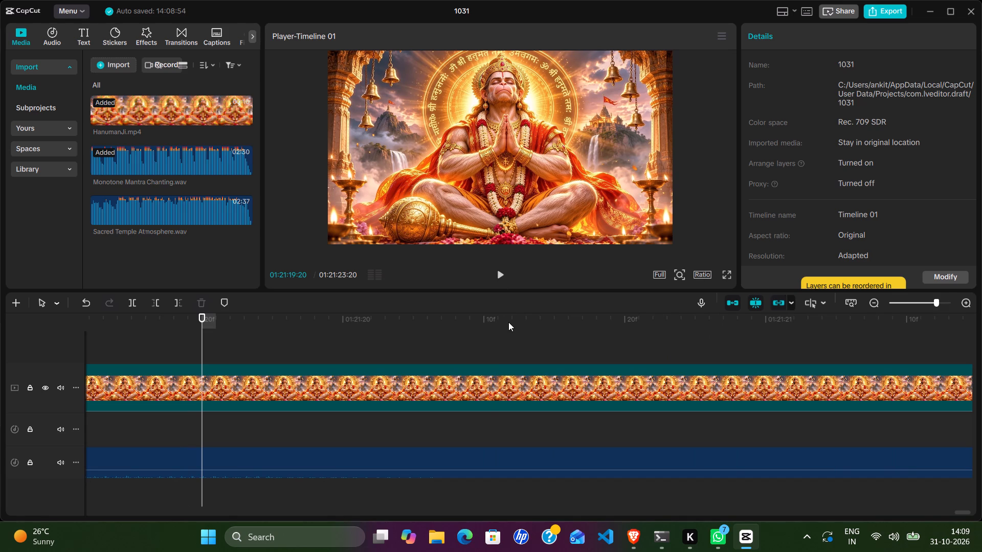
scroll(508, 322, "down", 1, "ctrl")
scroll(541, 352, "down", 12, "ctrl")
scroll(541, 352, "up", 1)
scroll(541, 352, "down", 2)
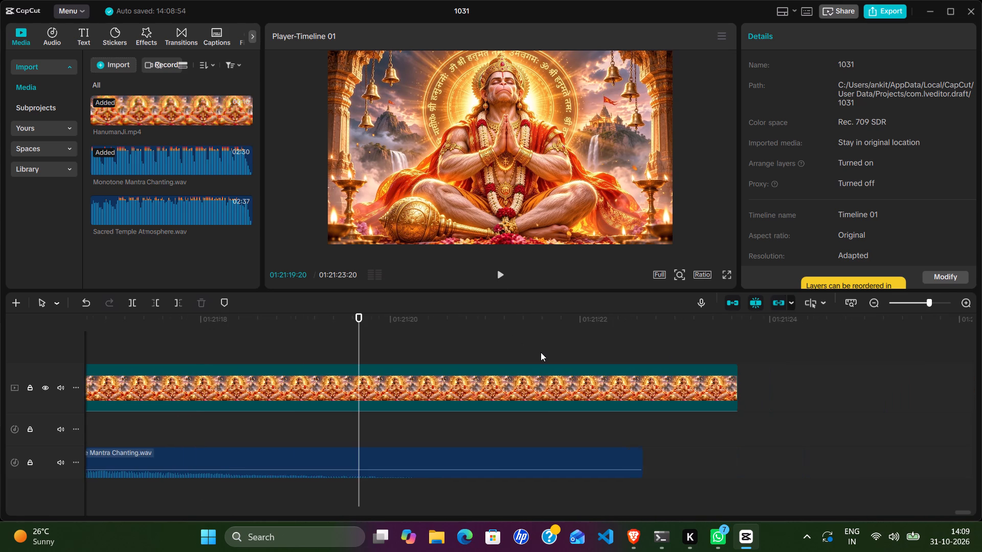
scroll(541, 352, "down", 5, "ctrl")
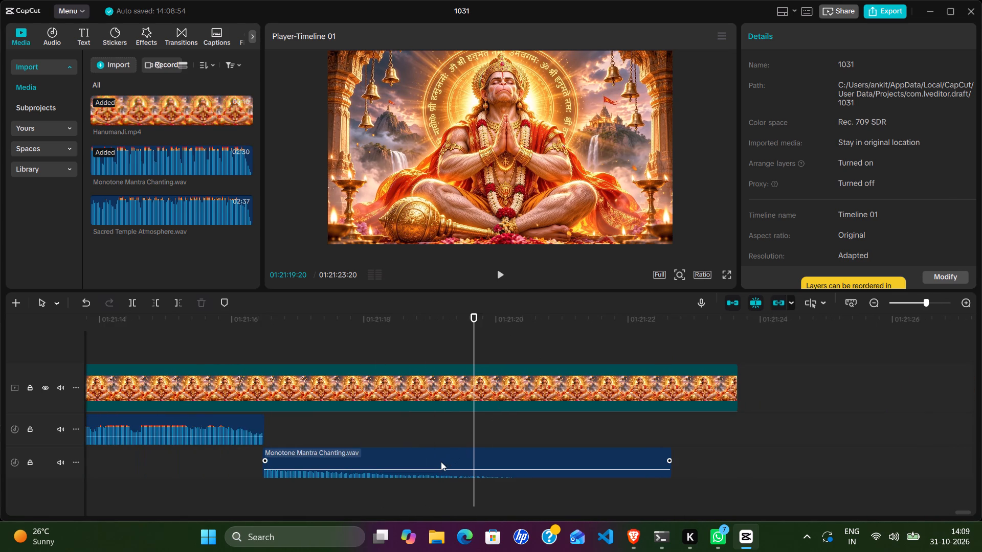
left_click(441, 462)
key("Delete")
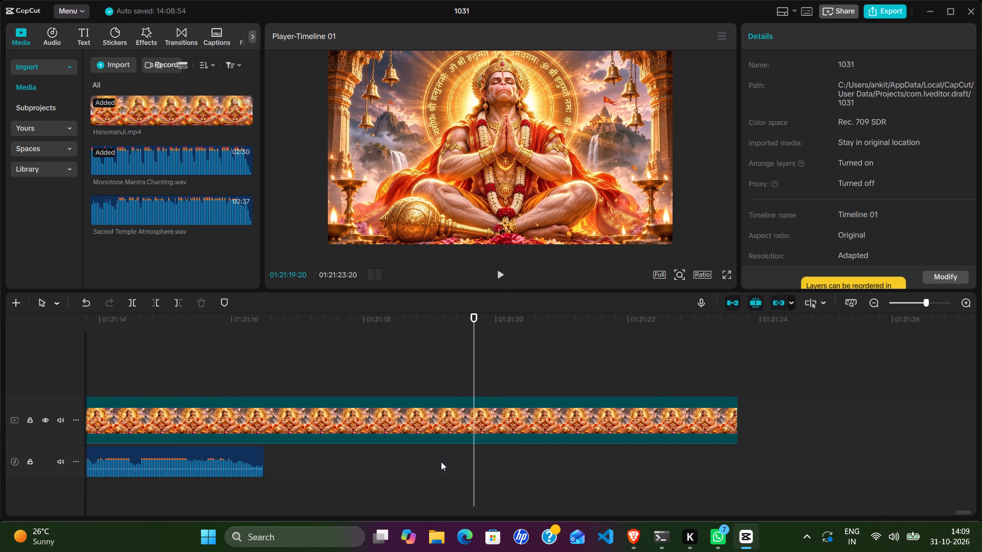
Play the end of the last chanting compound clip from 01:21:15:00 and from 01:21:11:14 to look for a suitable ending.
left_click(166, 375)
left_click(502, 276)
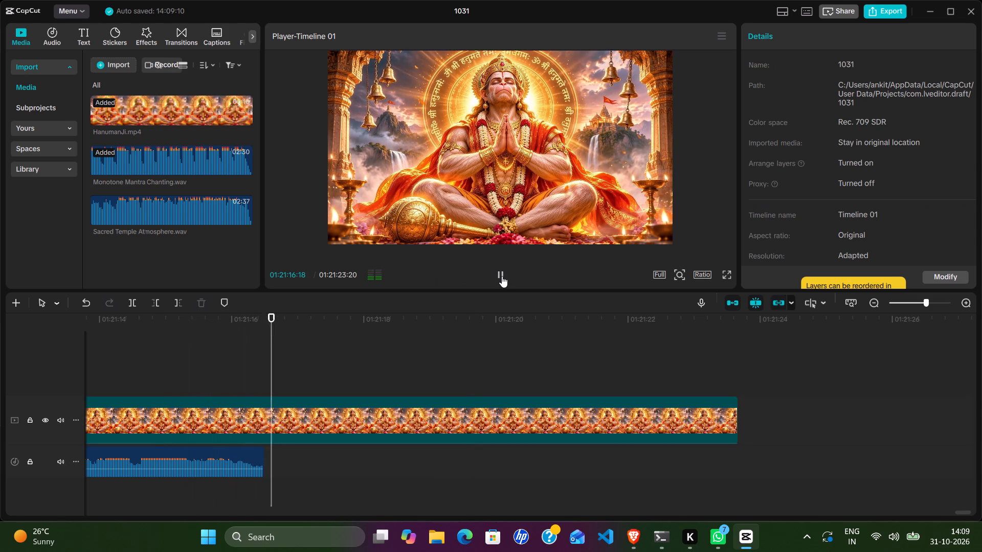
left_click(502, 276)
scroll(379, 386, "right", 1)
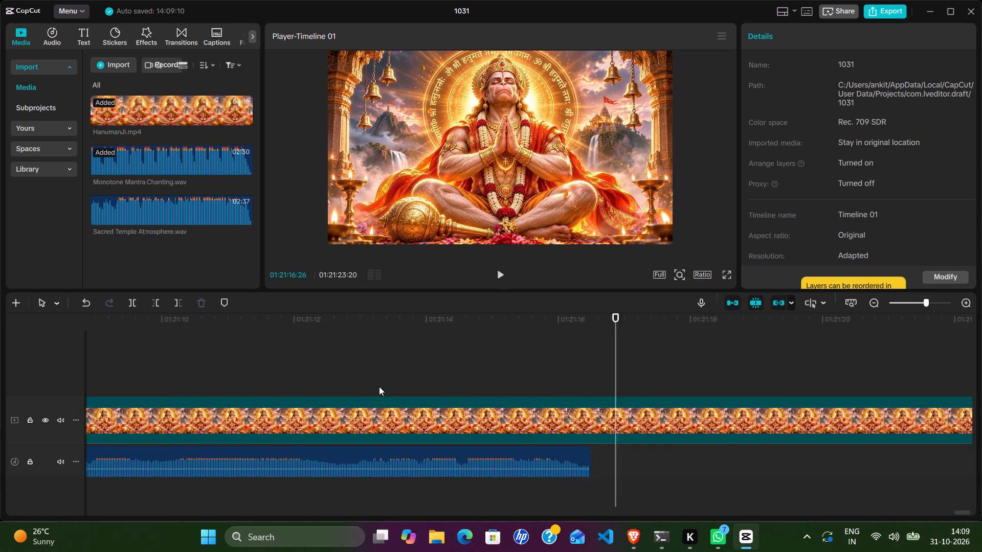
scroll(379, 386, "right", 1)
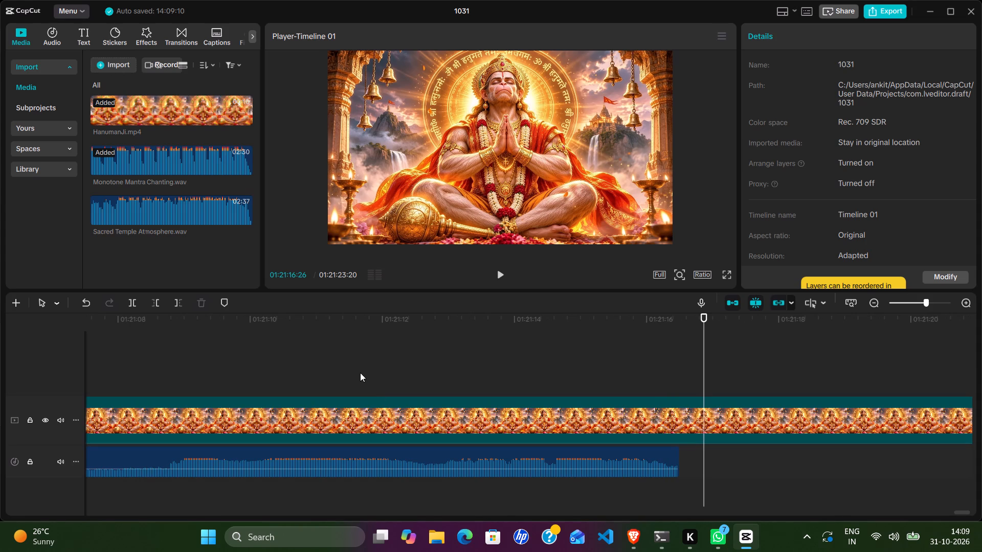
left_click(346, 358)
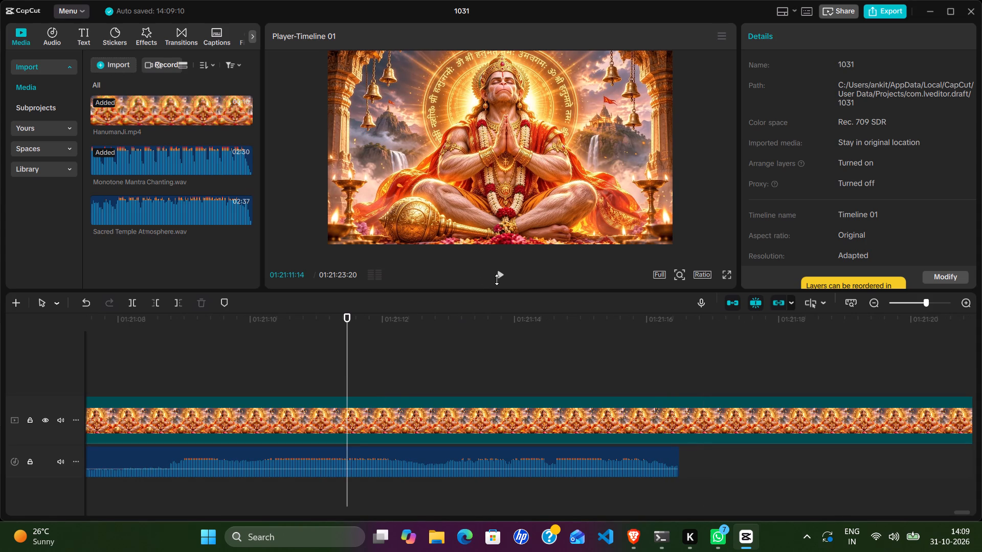
left_click(498, 272)
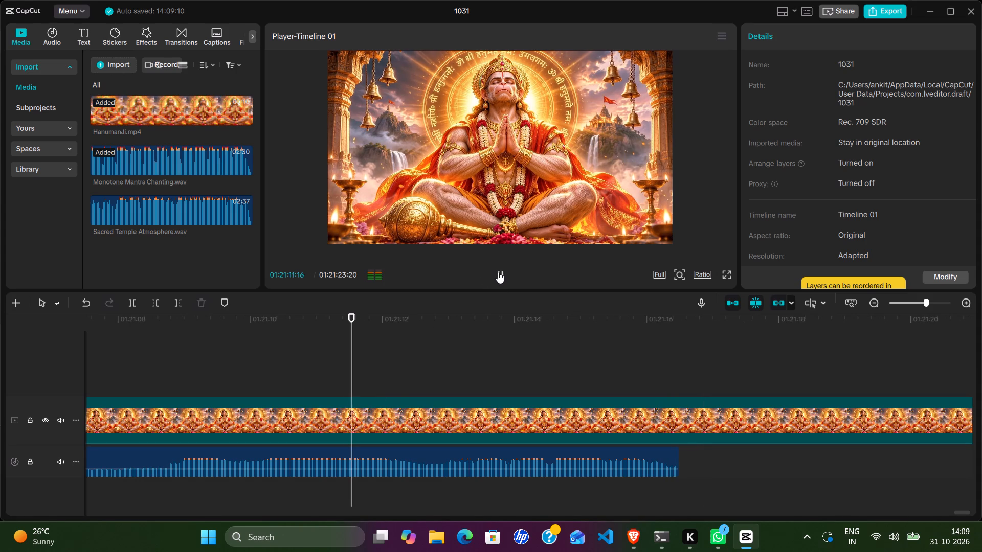
left_click(498, 272)
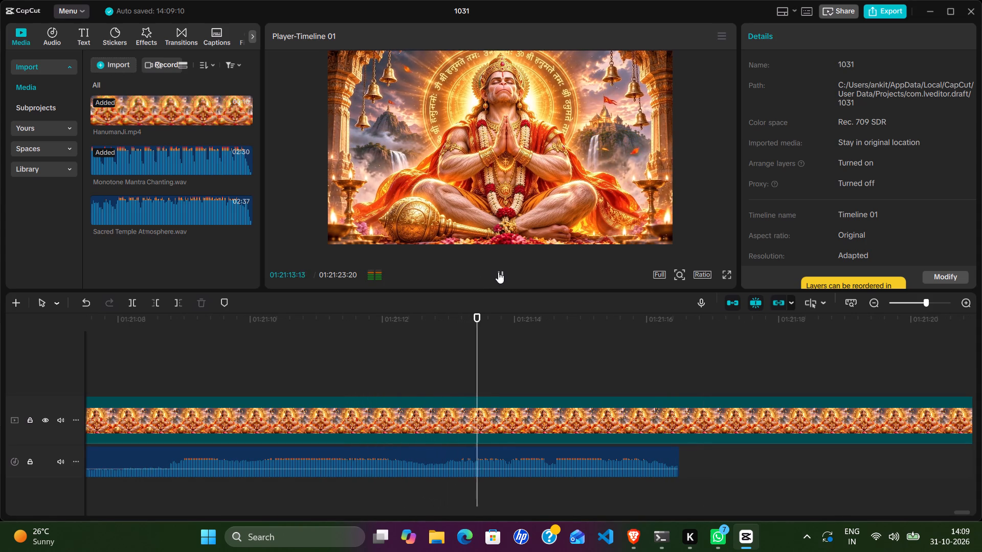
left_click(498, 272)
left_click(498, 272)
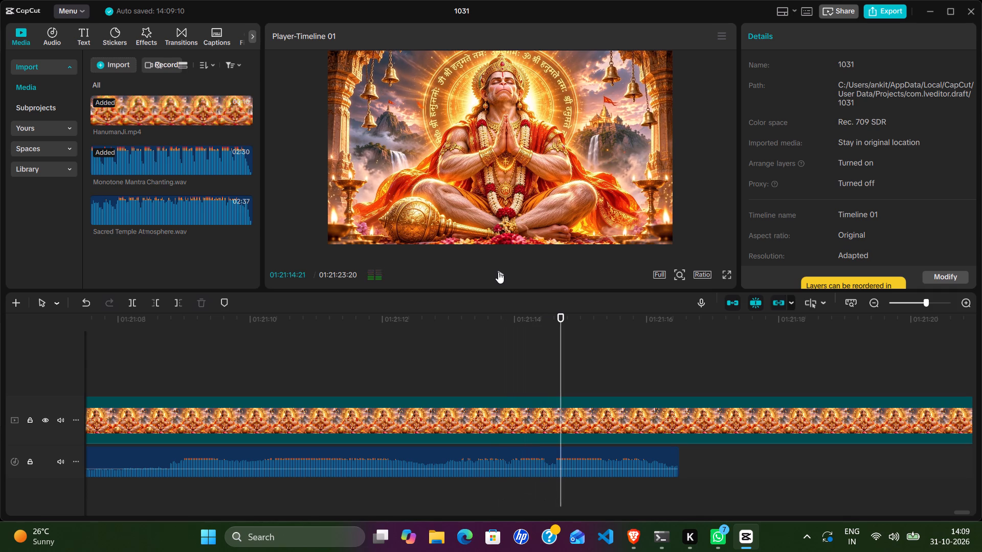
Play from 01:21:00:22 through the quiet passage before 01:21:08 to find a natural ending point.
scroll(383, 356, "right", 2)
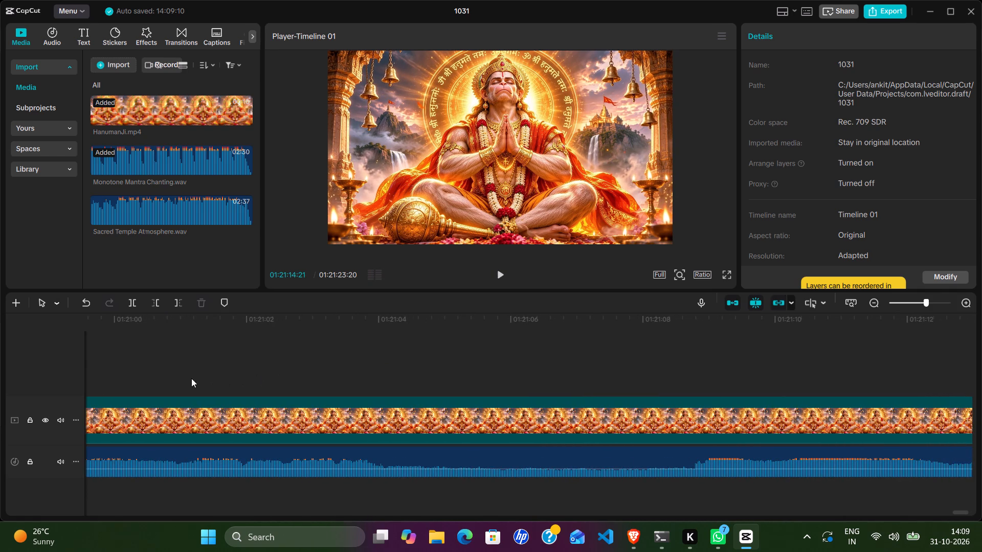
left_click(162, 361)
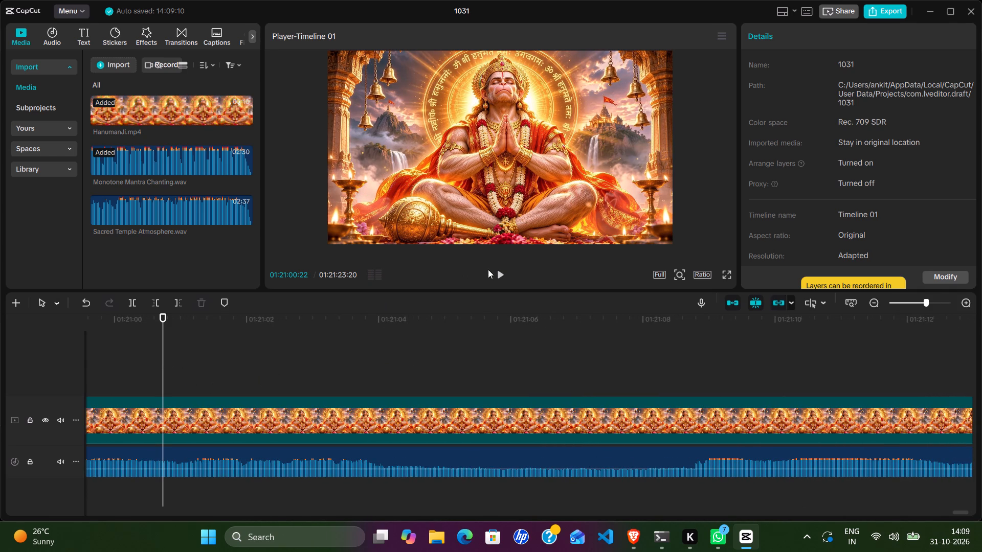
left_click(497, 271)
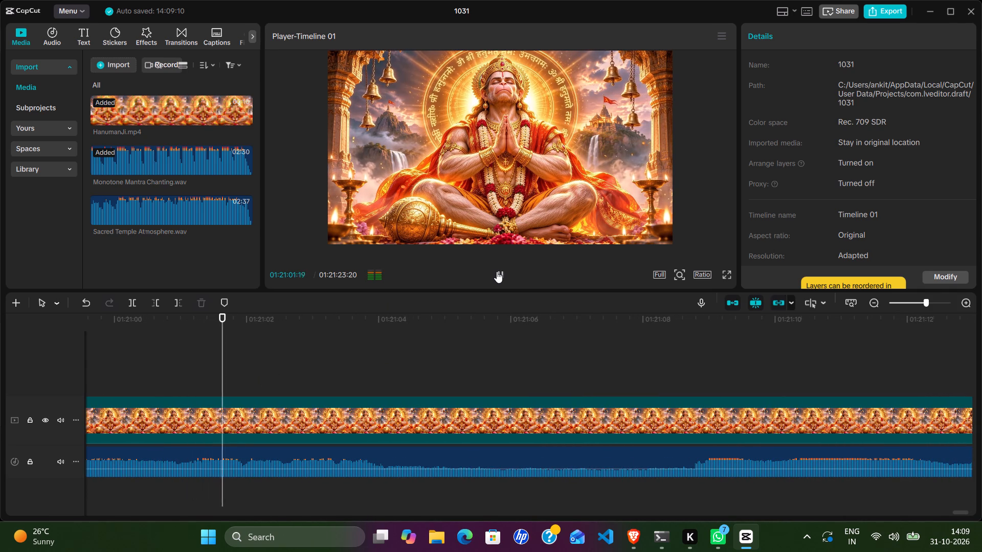
scroll(506, 306, "left", 1)
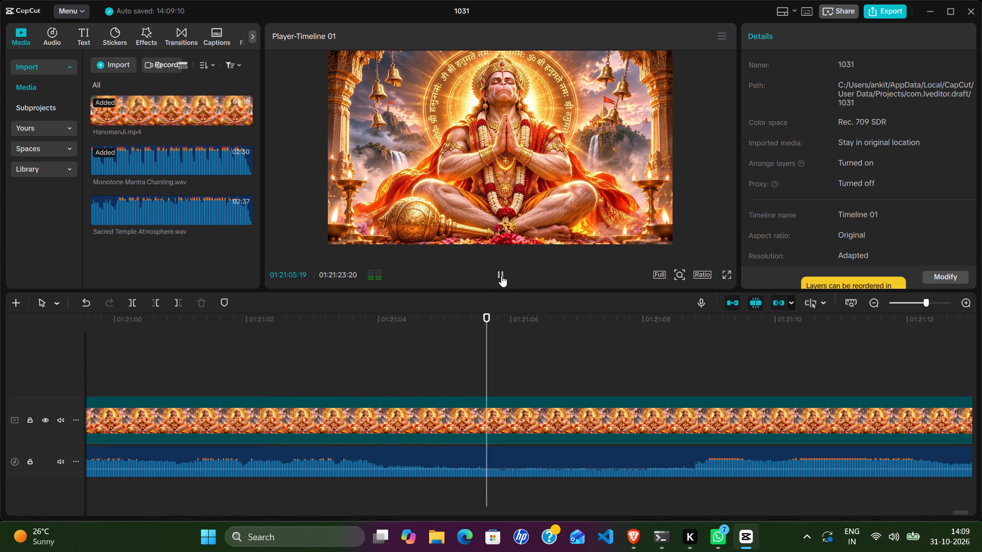
left_click(501, 275)
left_click(501, 275)
left_click(501, 275)
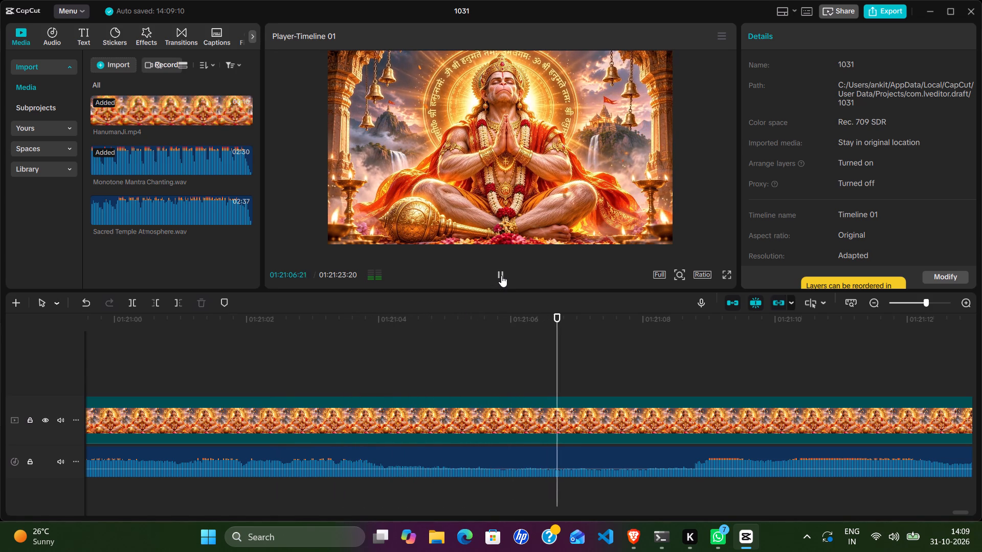
left_click(501, 275)
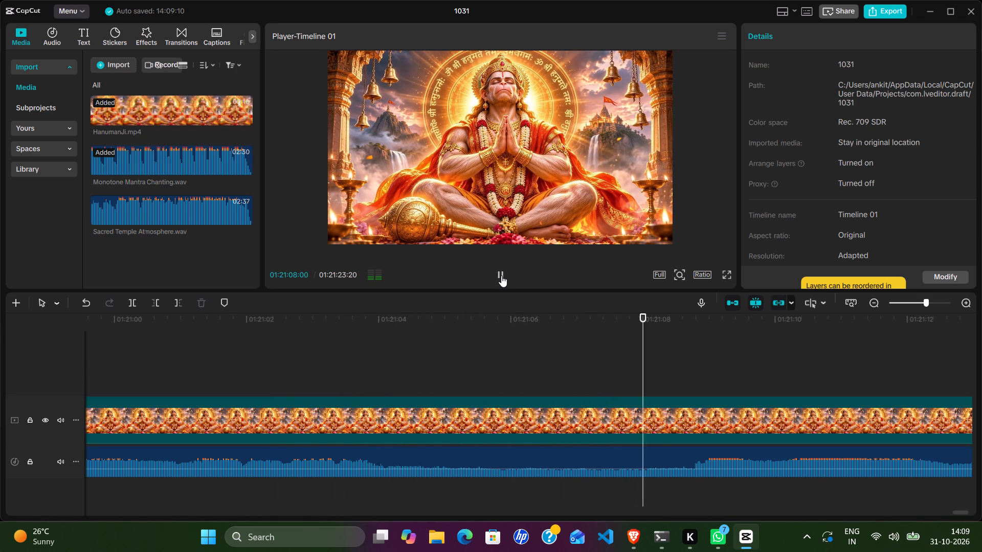
left_click(501, 275)
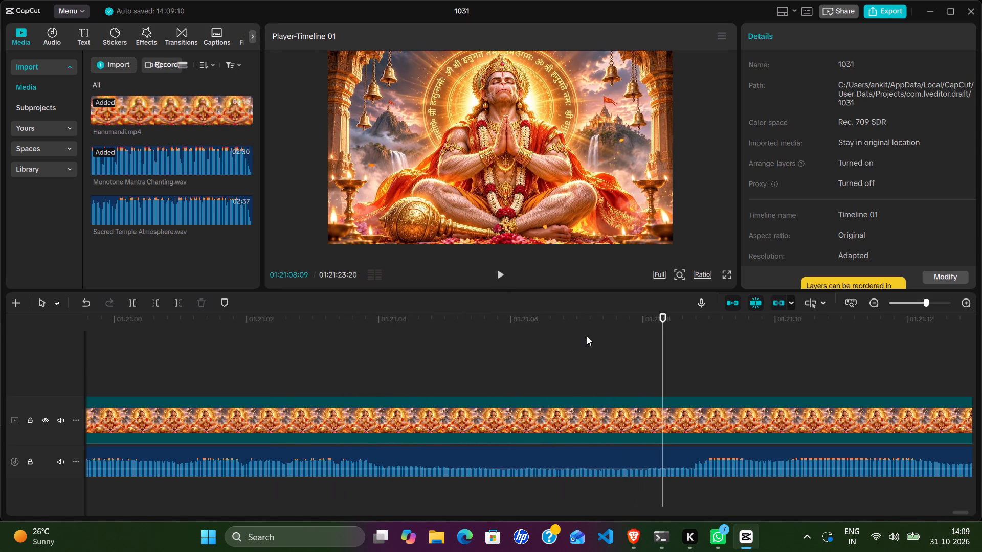
Trim the end of the HanumanJi video compound clip at 01:21:07:07, in the quiet passage of the chanting.
key("Left")
key("Left")
key("Left")
key("Left")
key("Left")
key("Left")
key("Left")
key("Left")
key("Left")
key("Left")
key("Left")
key("Left")
key("Left")
key("Left")
key("Left")
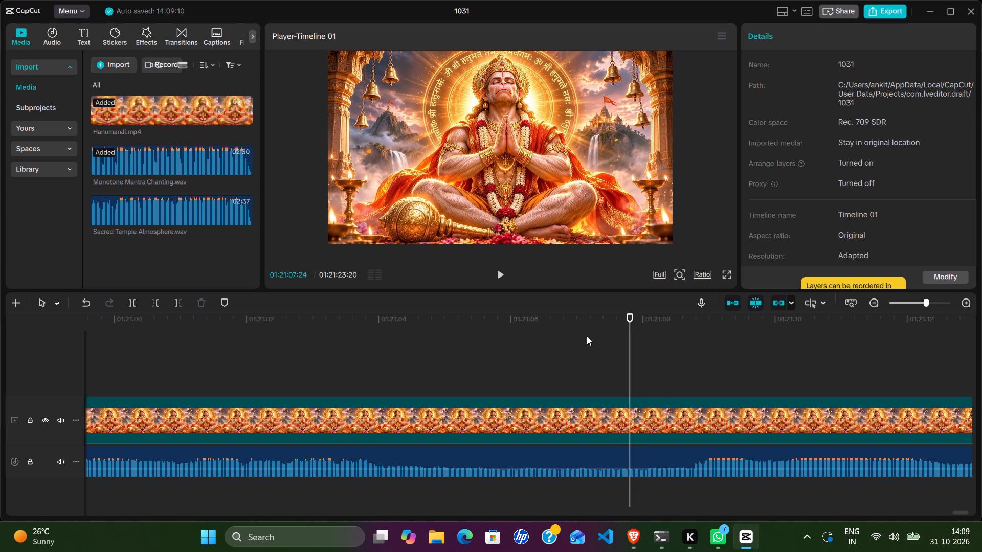
key("Left")
key("Left")
key("Left")
key("Left")
key("Left")
key("Left")
key("Left")
key("Left")
key("Left")
key("Left")
key("Left")
key("Left")
key("Left")
key("Left")
key("Left")
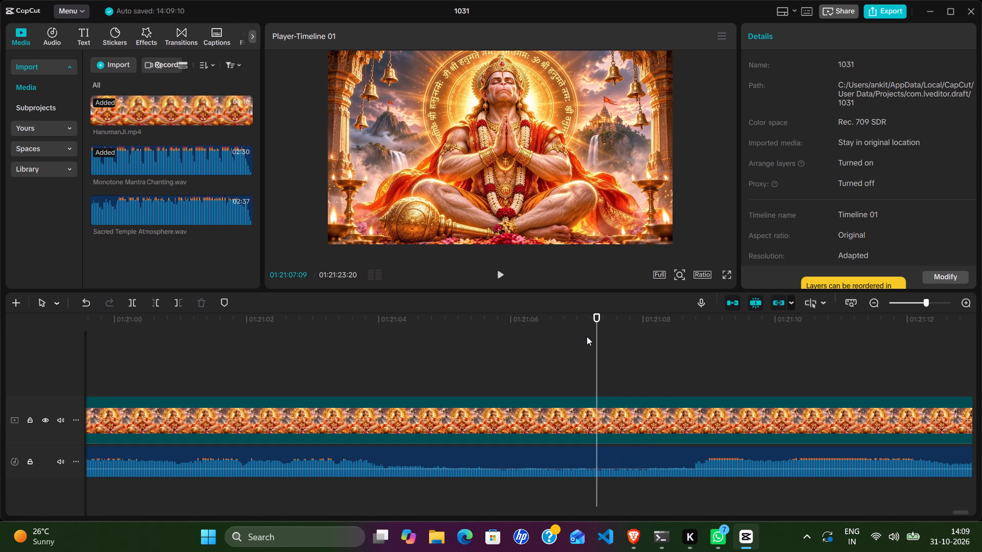
key("Left")
key("Left")
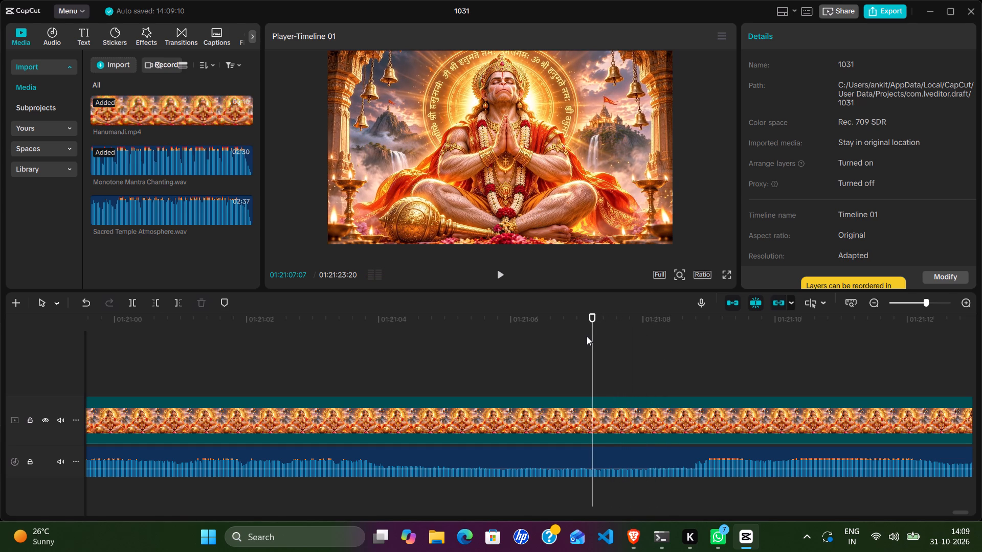
left_click(599, 410)
key("w")
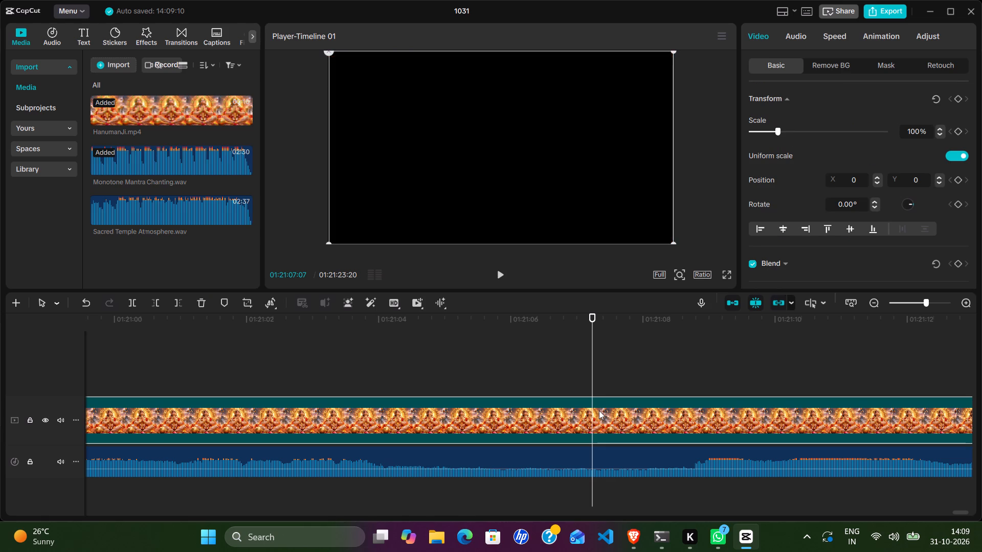
Trim the end of the last chanting compound clip at 01:21:07:07, flush with the video's end.
left_click(597, 455)
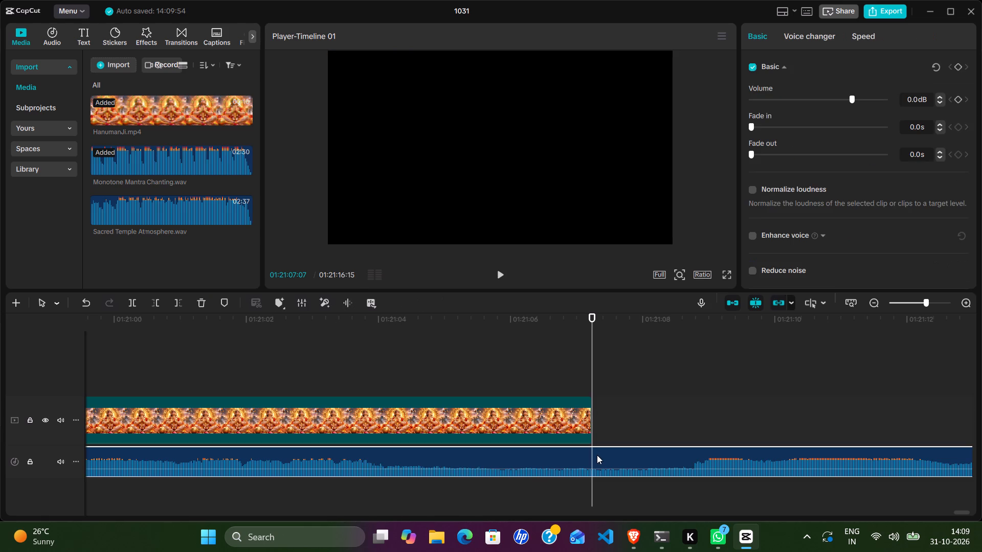
key("w")
Add Sacred Temple Atmosphere.wav on a new audio track below the chanting, starting at the beginning of the timeline.
scroll(597, 455, "right", 3)
scroll(597, 455, "down", 13, "ctrl")
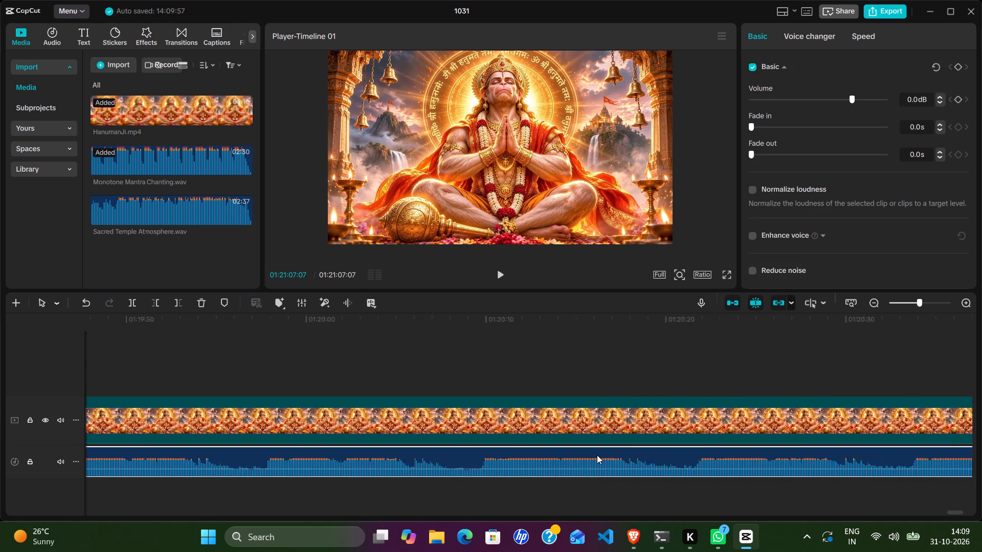
scroll(597, 455, "down", 10, "ctrl")
scroll(597, 455, "up", 1)
scroll(597, 455, "down", 3, "ctrl")
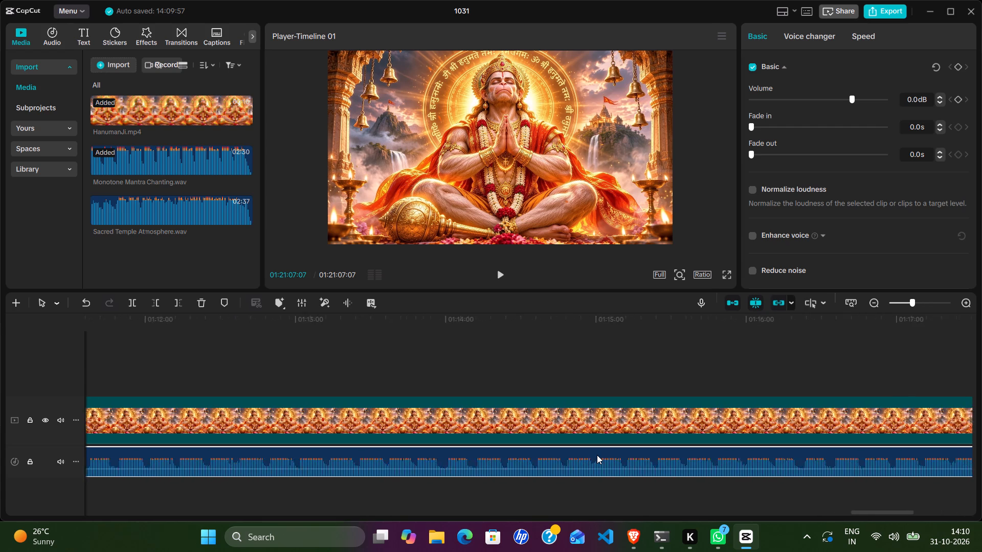
scroll(597, 455, "down", 12, "ctrl")
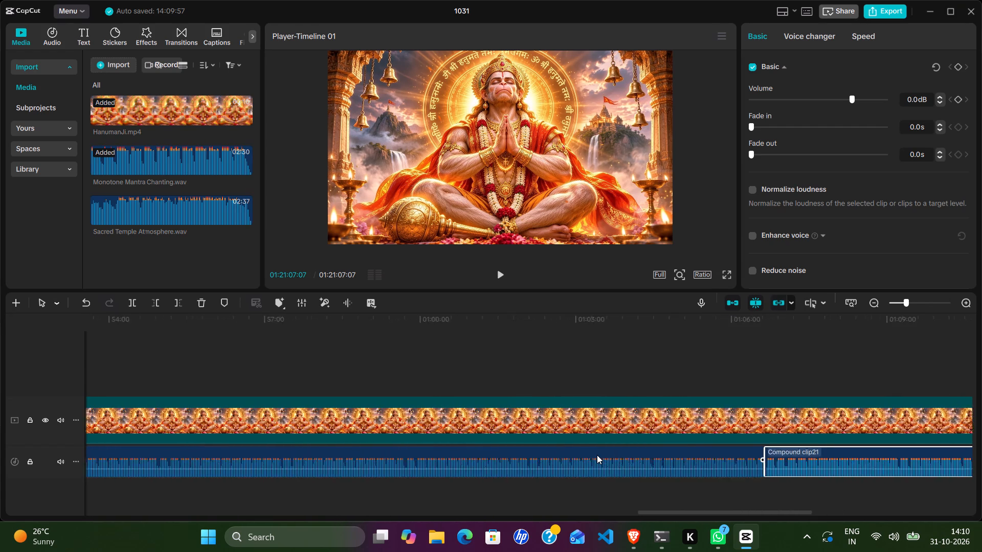
scroll(597, 455, "down", 13, "ctrl")
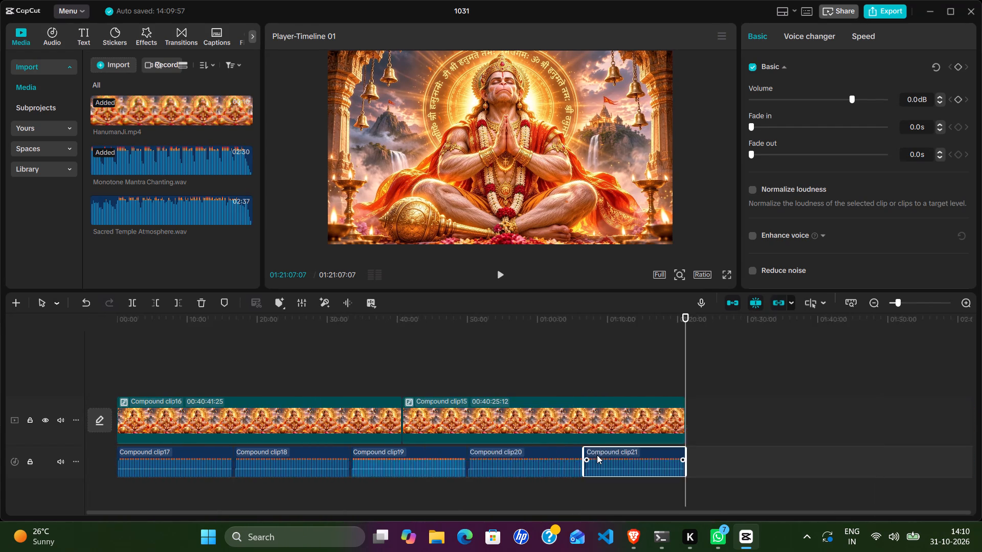
scroll(597, 455, "down", 3, "ctrl")
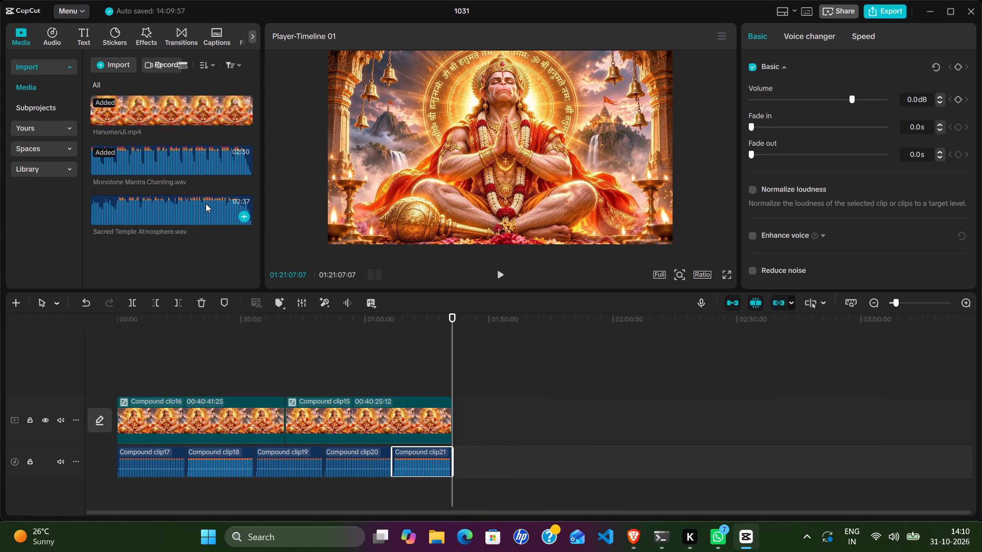
left_click_drag(206, 203, 195, 491)
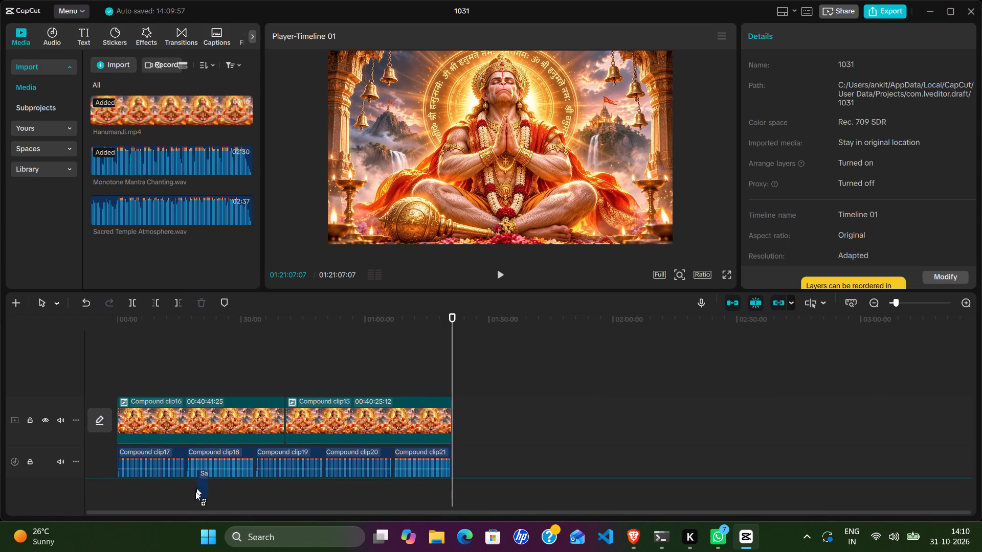
left_click_drag(195, 491, 117, 490)
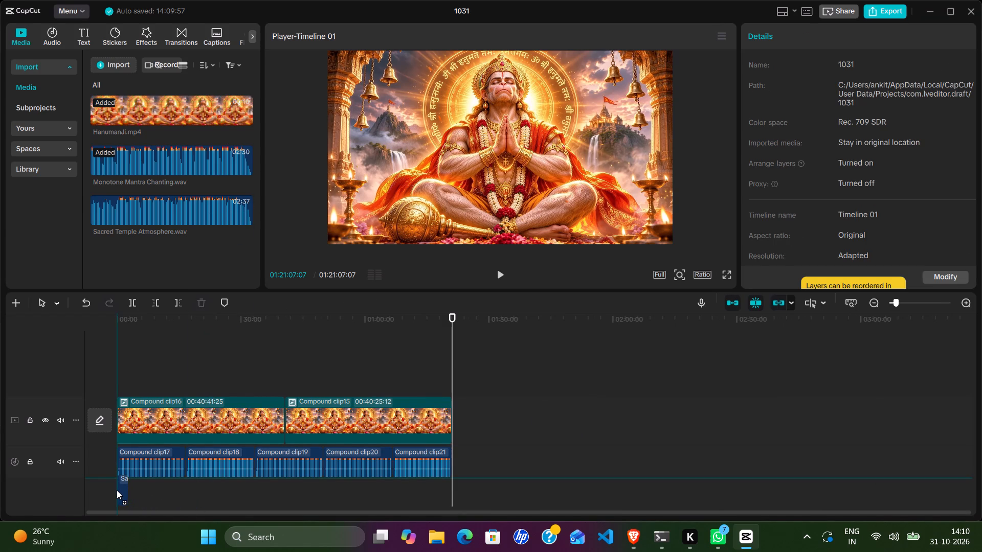
scroll(161, 415, "up", 9, "ctrl")
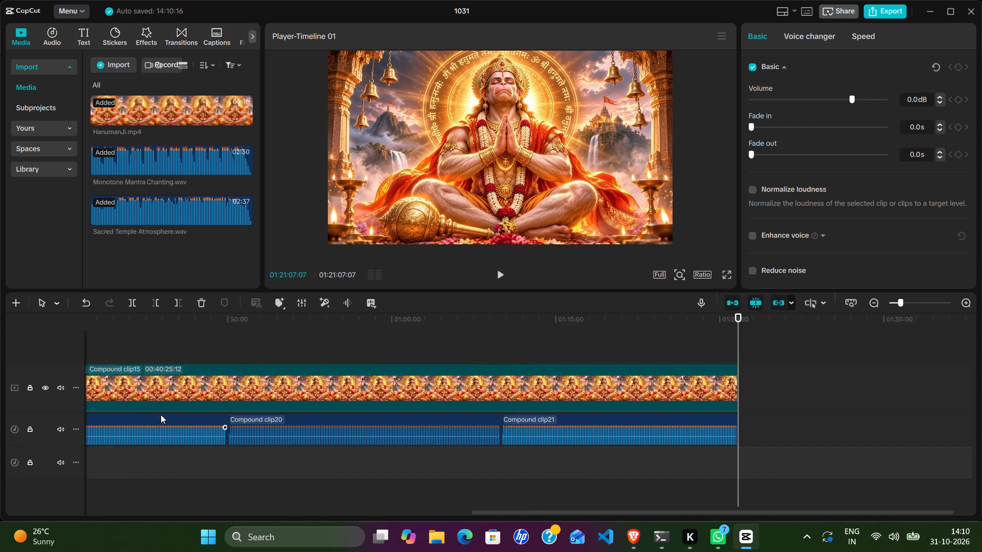
Play from 00:00:12:11 and lower the Sacred Temple Atmosphere.wav clip's volume to -7.8 dB under the chanting.
scroll(161, 415, "up", 2, "ctrl")
scroll(161, 415, "right", 14)
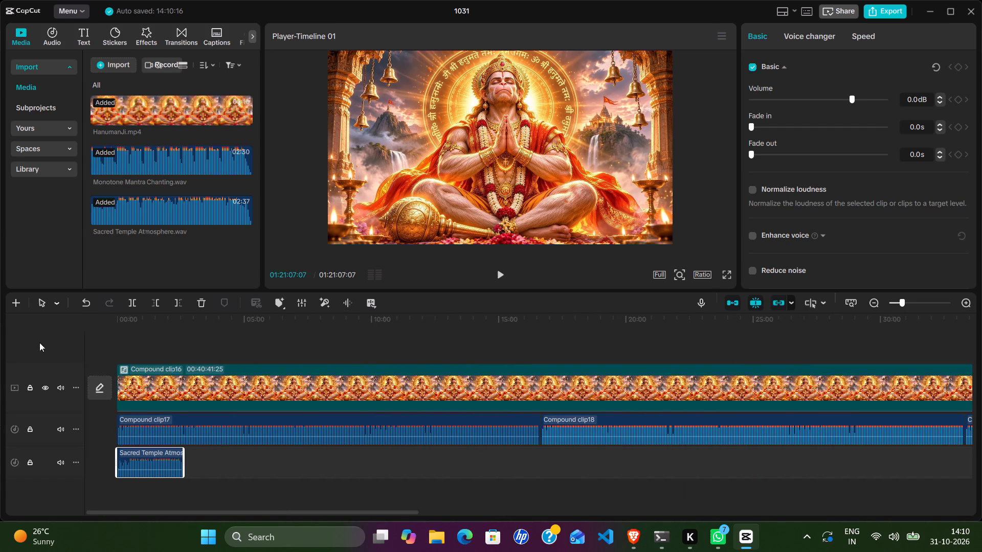
left_click(122, 351)
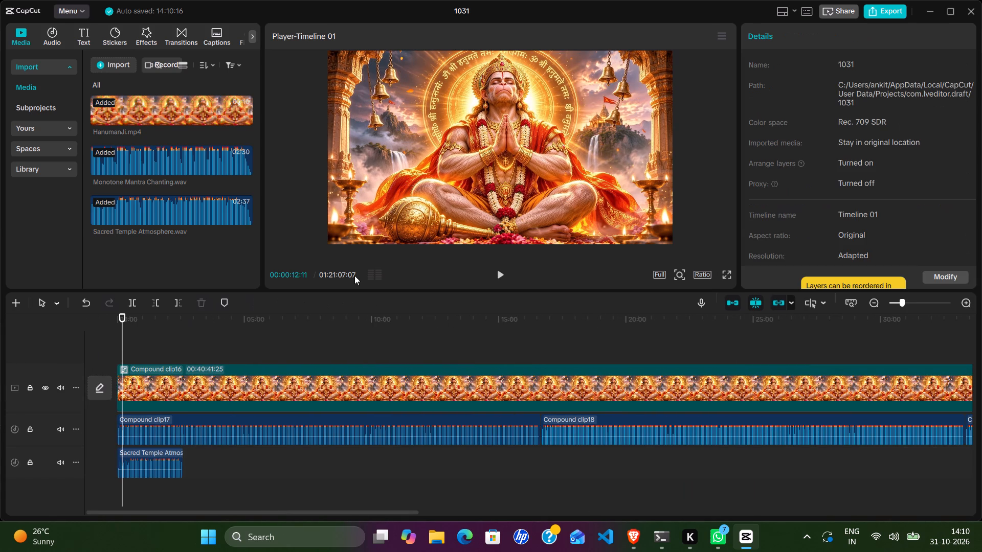
left_click(500, 274)
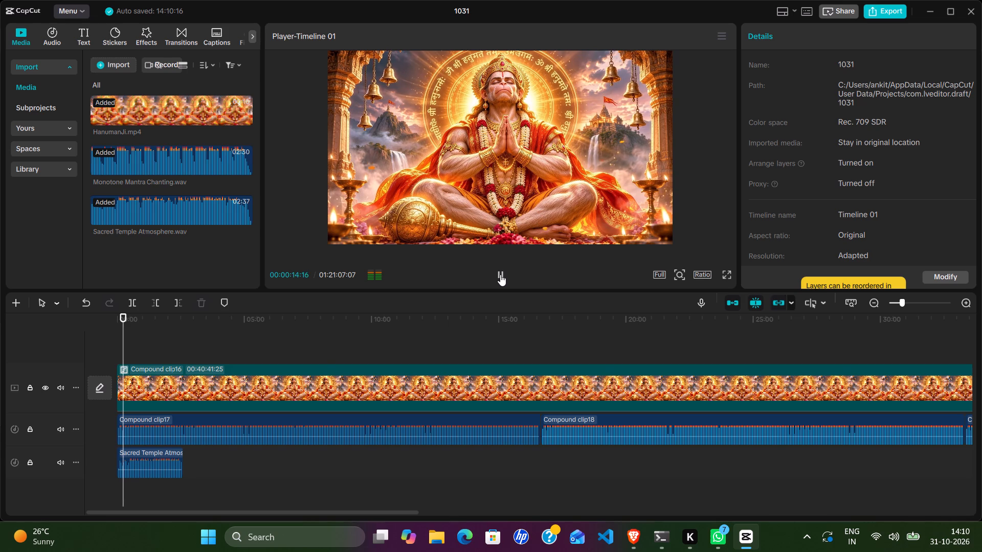
left_click(169, 469)
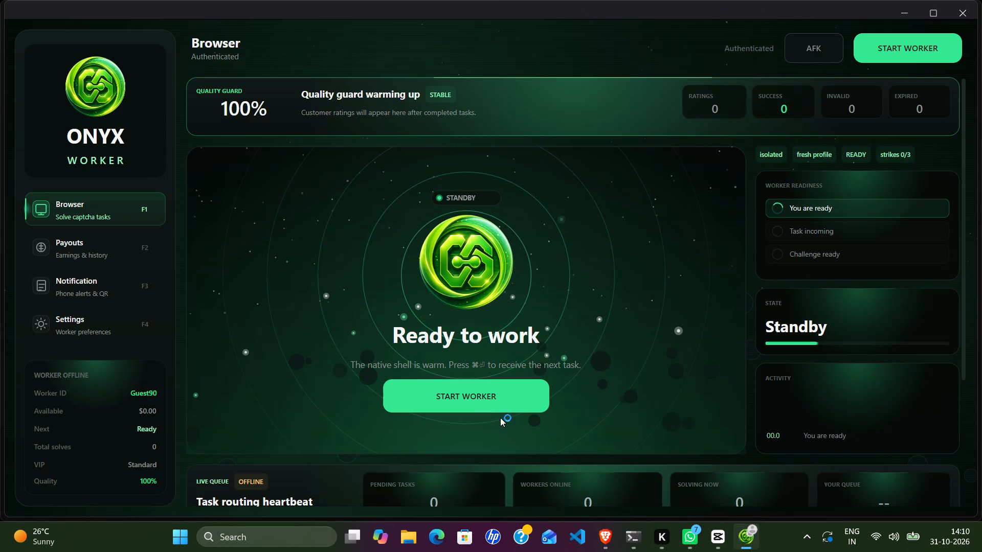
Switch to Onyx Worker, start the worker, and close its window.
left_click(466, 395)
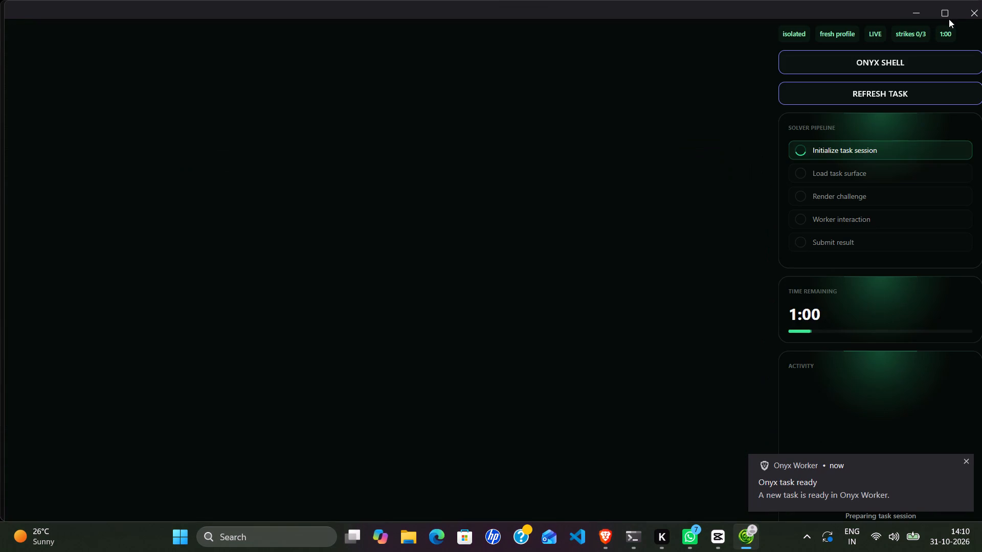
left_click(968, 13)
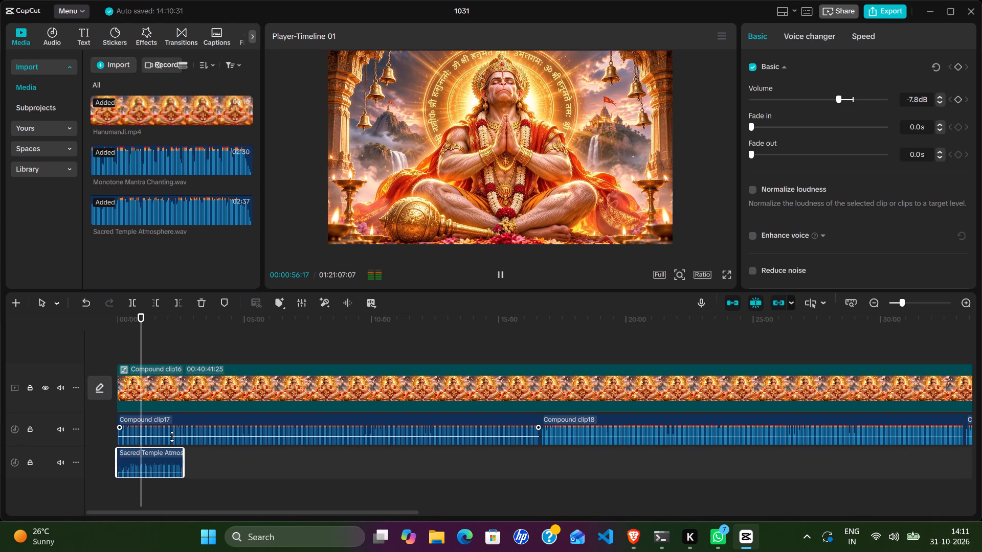
Raise the volume of the first chanting compound clip to 5.9 dB.
left_click(172, 436)
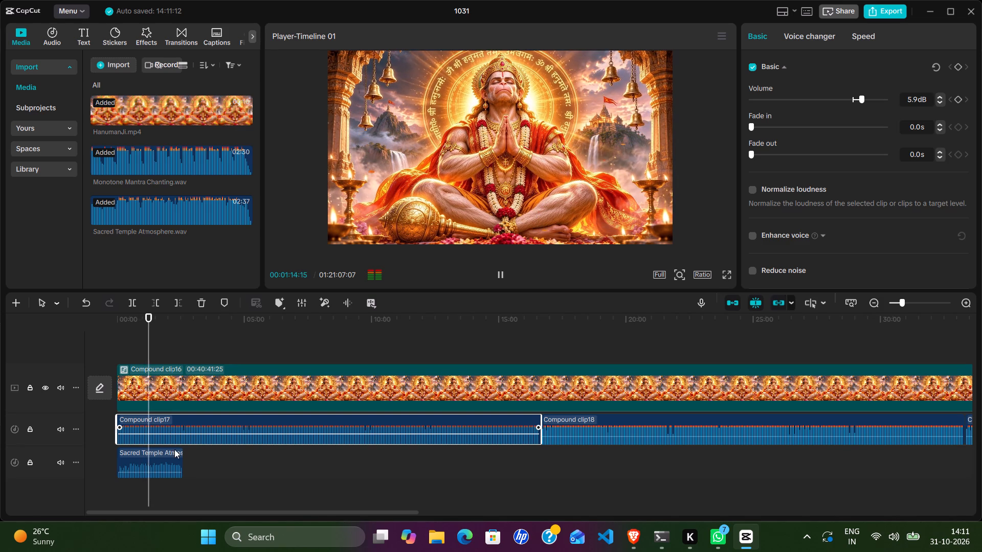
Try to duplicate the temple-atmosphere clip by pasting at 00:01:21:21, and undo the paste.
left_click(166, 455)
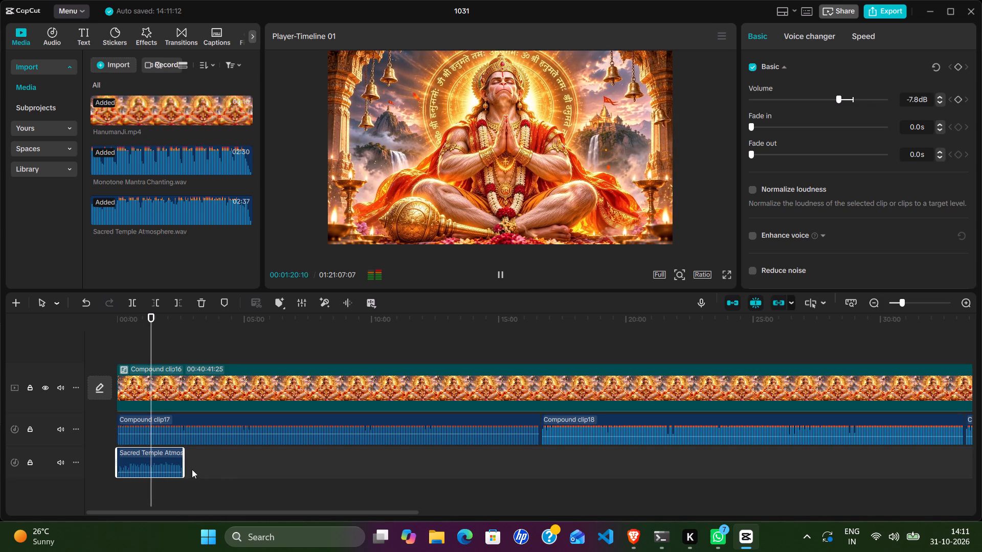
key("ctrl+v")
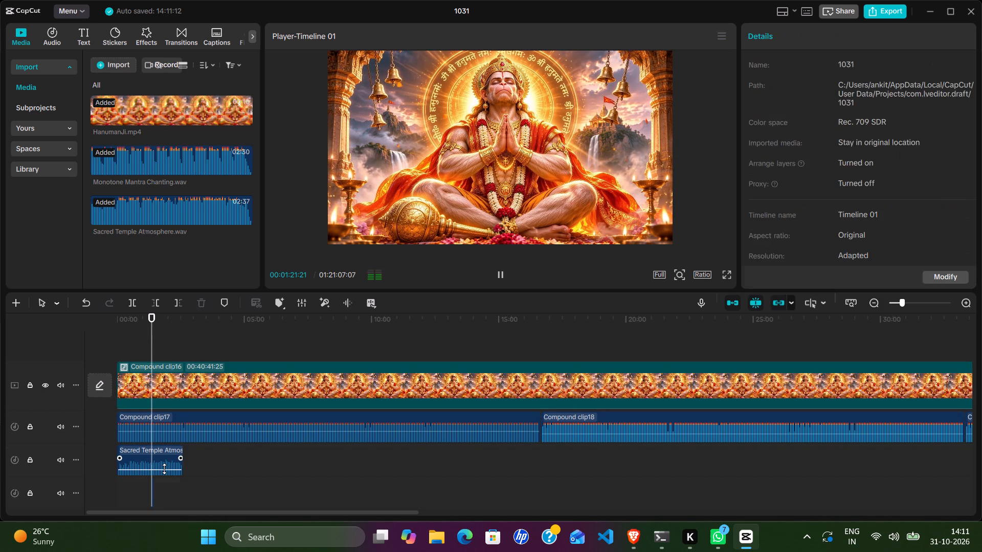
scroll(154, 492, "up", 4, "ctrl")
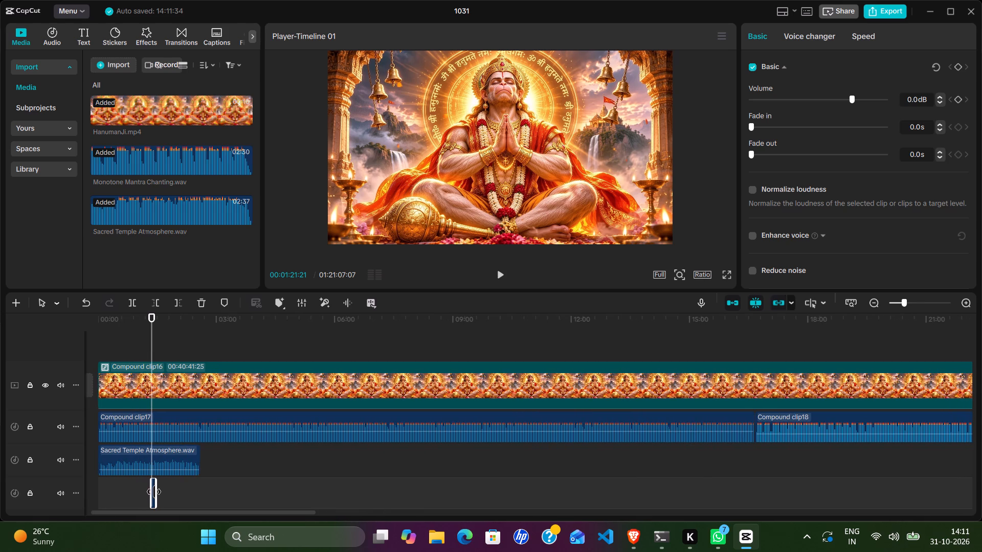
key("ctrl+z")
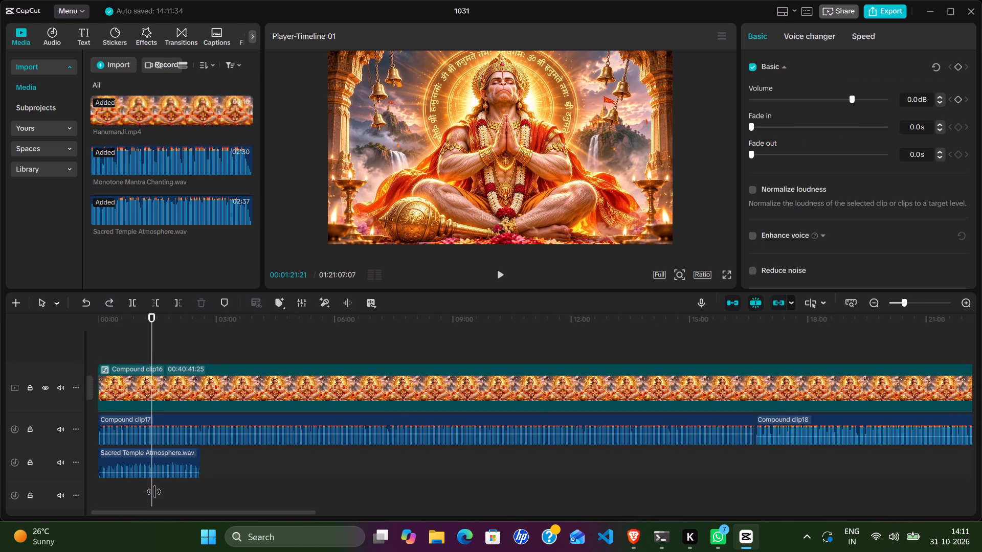
Copy the Sacred Temple Atmosphere.wav clip and place two copies directly after it, end to end on the same track.
left_click(165, 454)
key("ctrl+c")
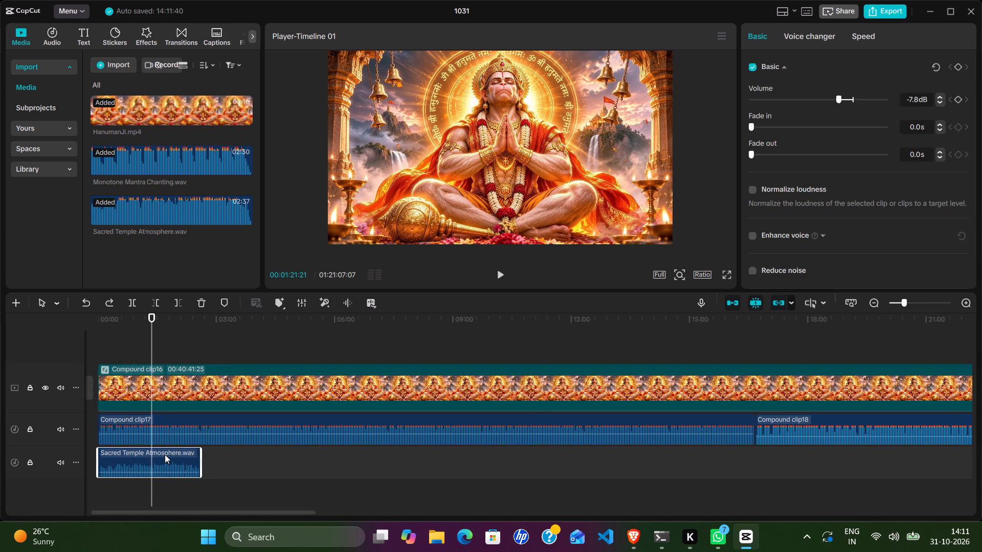
key("ctrl+v")
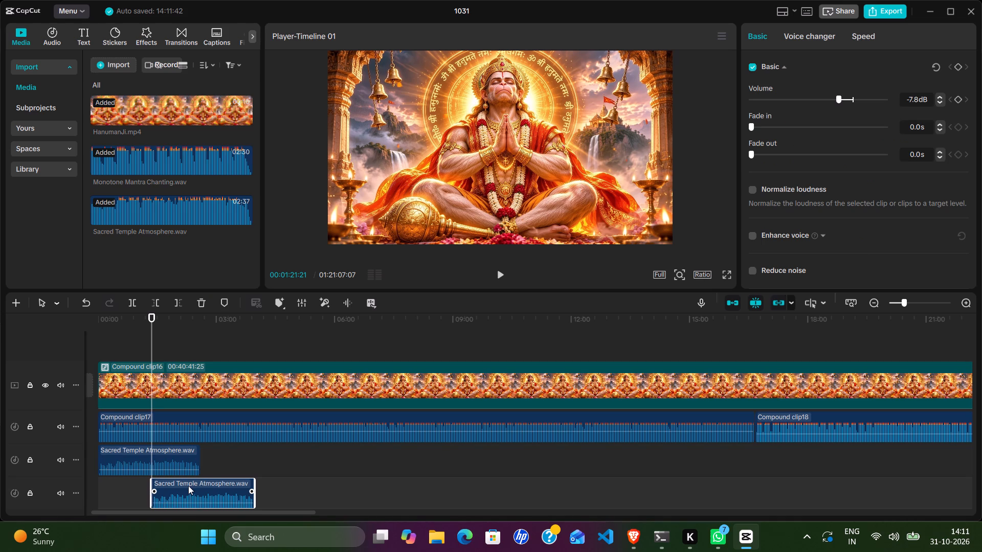
left_click_drag(188, 486, 237, 454)
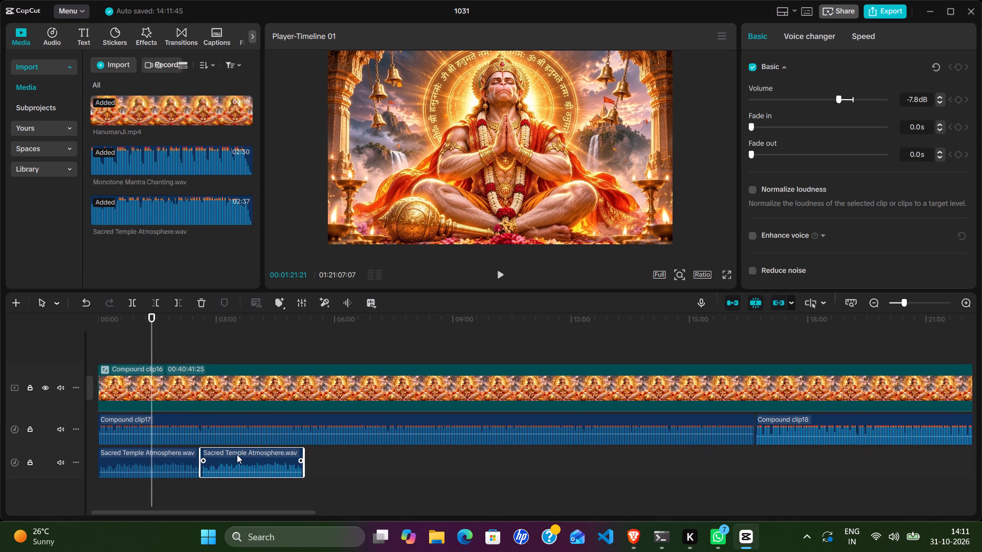
key("ctrl+v")
left_click_drag(237, 484, 394, 450)
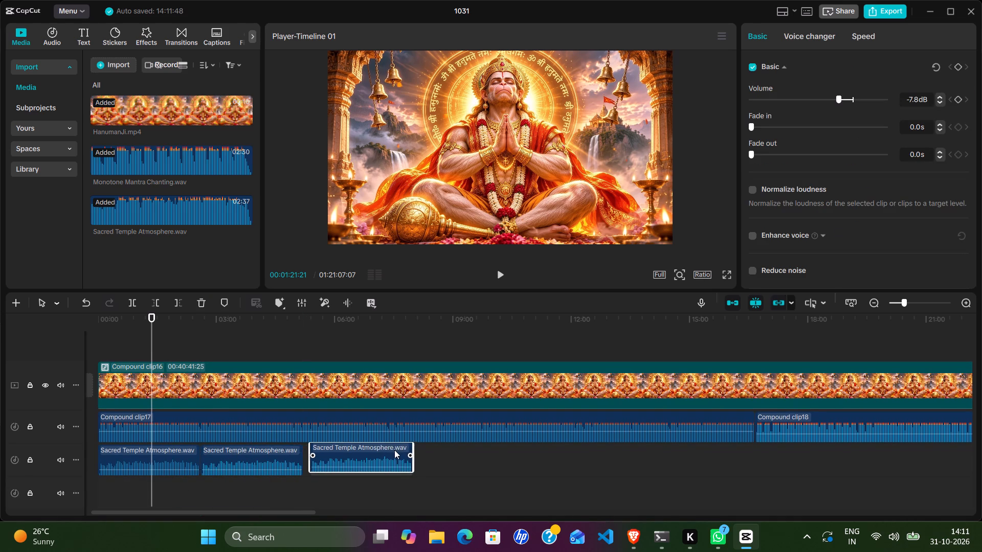
left_click_drag(394, 450, 391, 450)
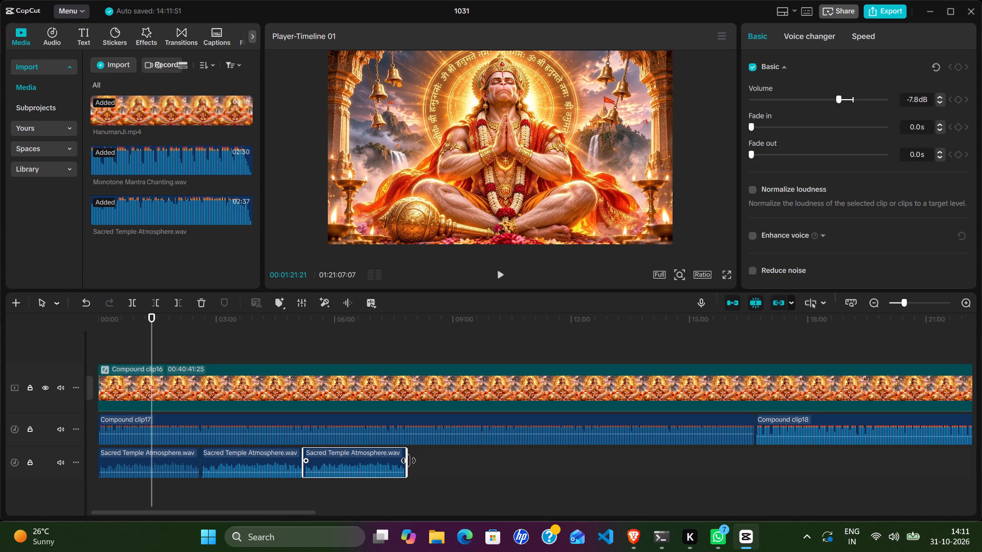
Combine the three Sacred Temple Atmosphere.wav clips into one compound clip.
left_click_drag(427, 463, 187, 461)
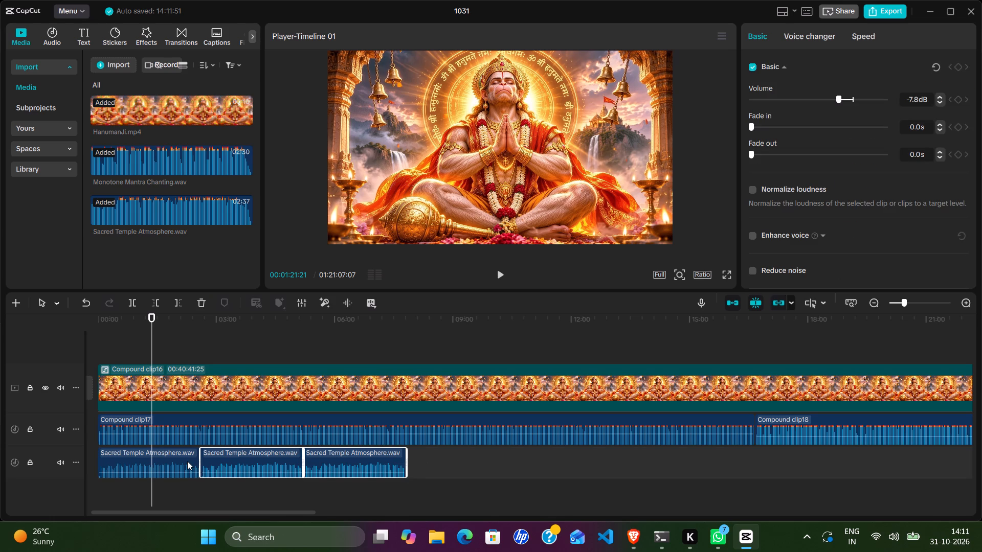
left_click_drag(187, 461, 180, 459)
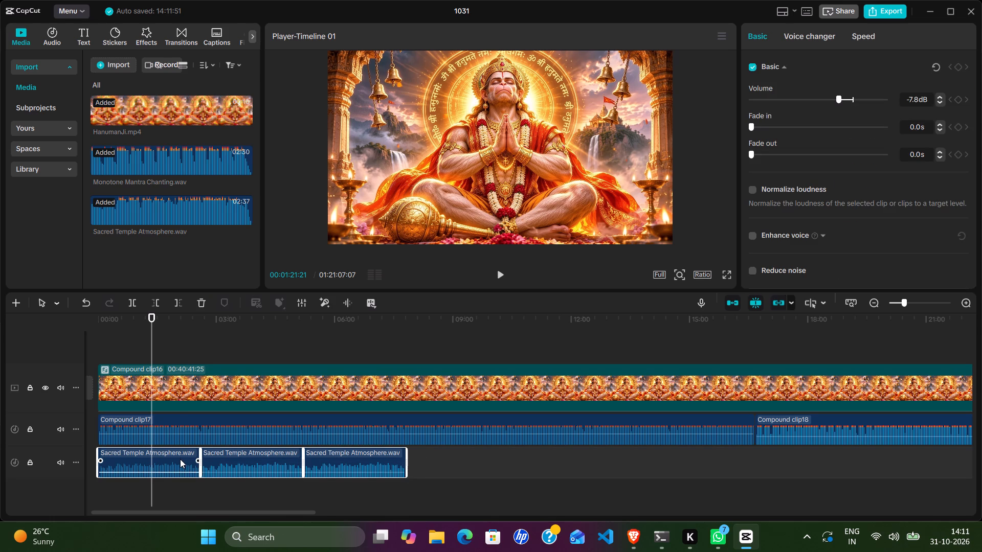
key("alt+g")
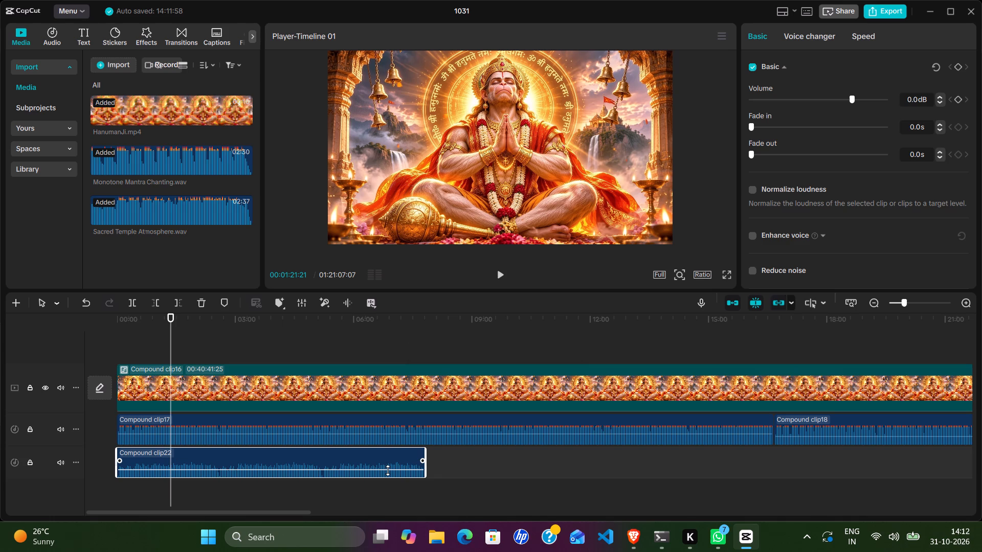
Copy the atmosphere compound clip and paste four copies end to end, at 00:07:49:00, 00:15:38:00, 00:23:27:00 and 00:31:16:00.
key("ctrl+c")
left_click(428, 454)
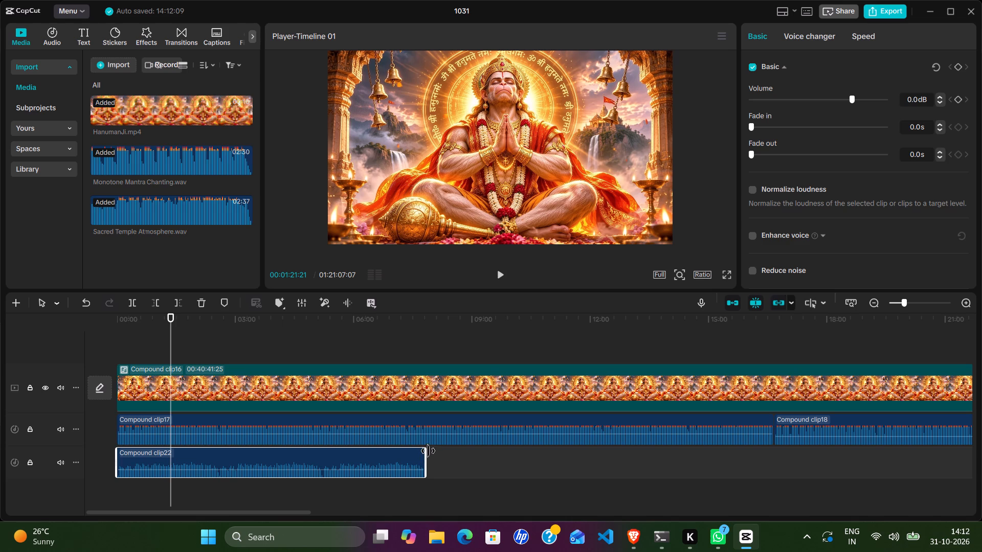
left_click(427, 494)
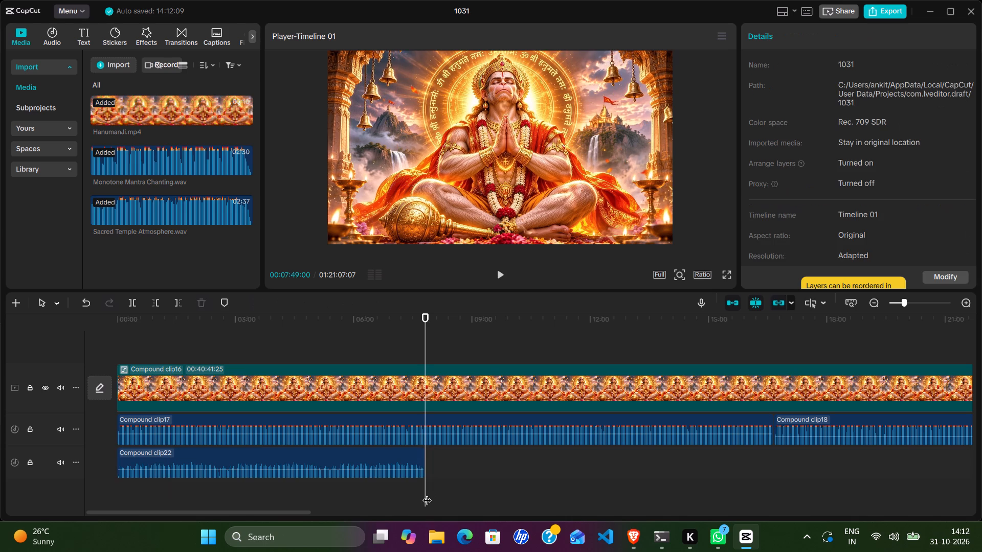
key("ctrl+v")
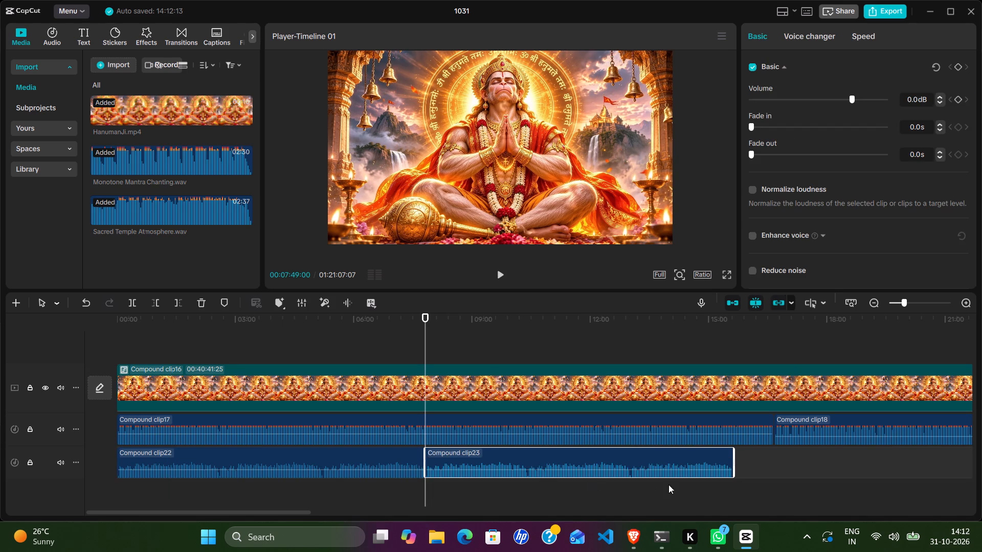
left_click(736, 491)
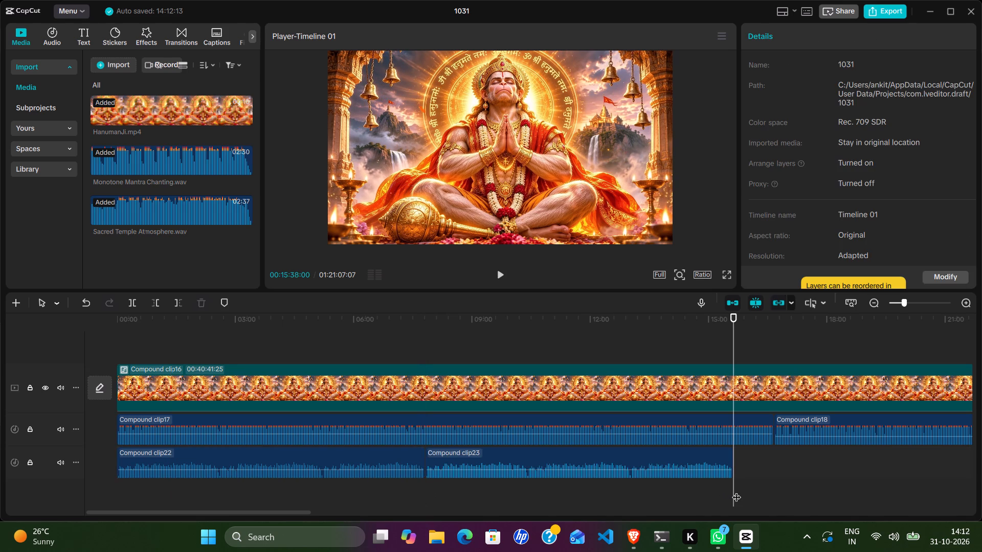
key("ctrl+v")
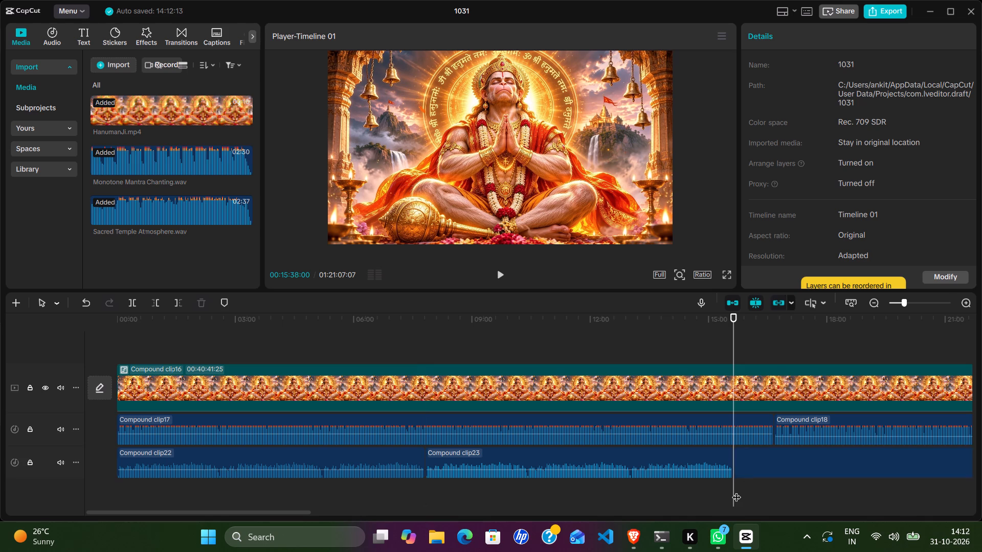
scroll(736, 491, "left", 3)
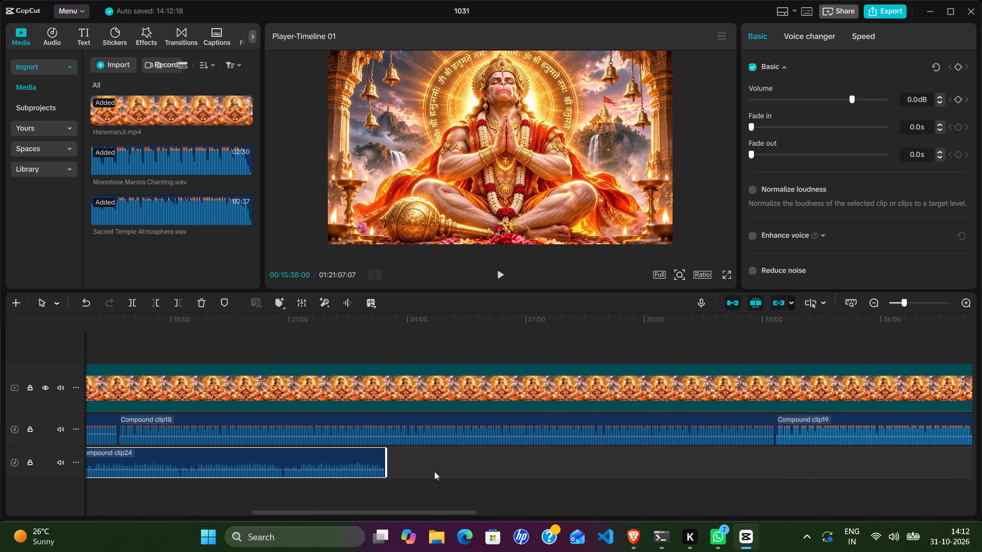
left_click(385, 487)
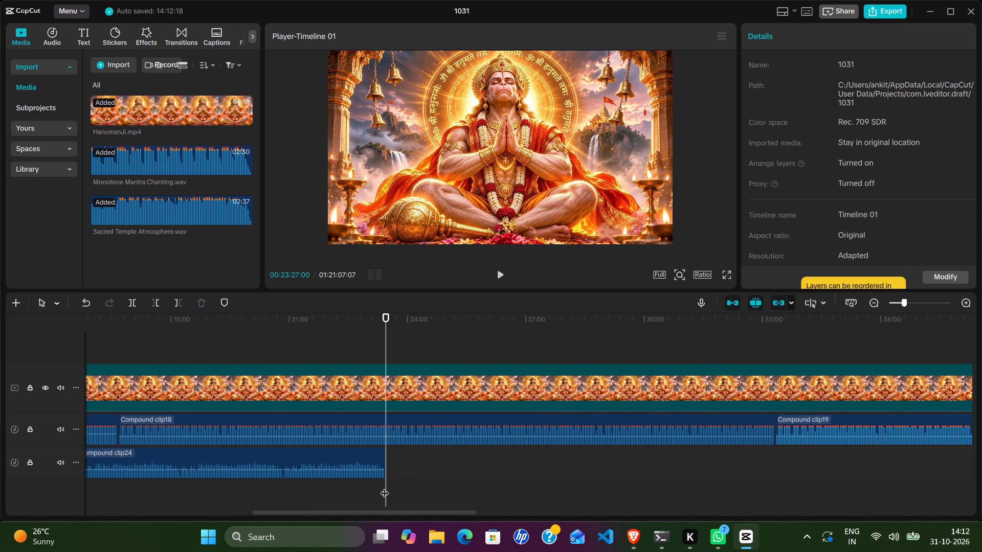
key("ctrl+v")
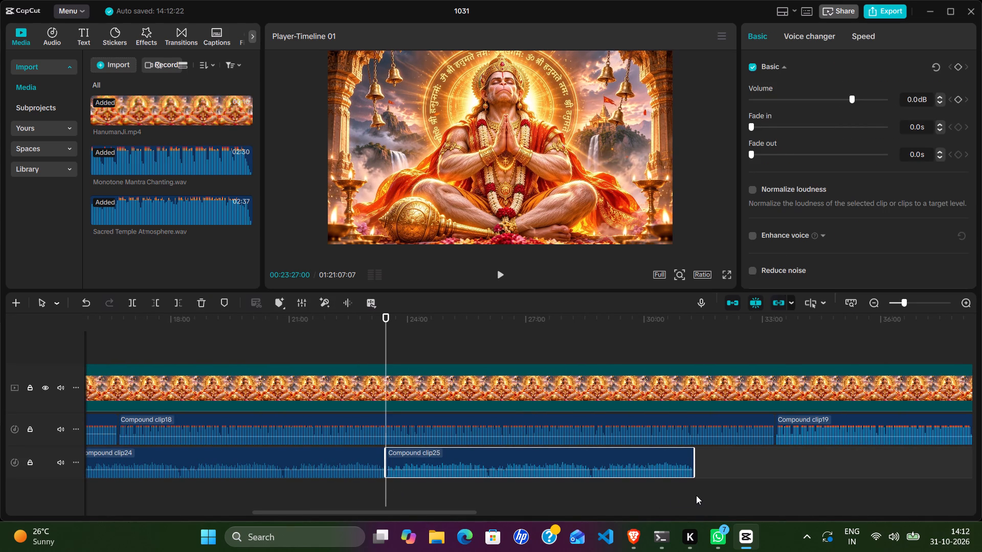
left_click(696, 495)
key("ctrl+v")
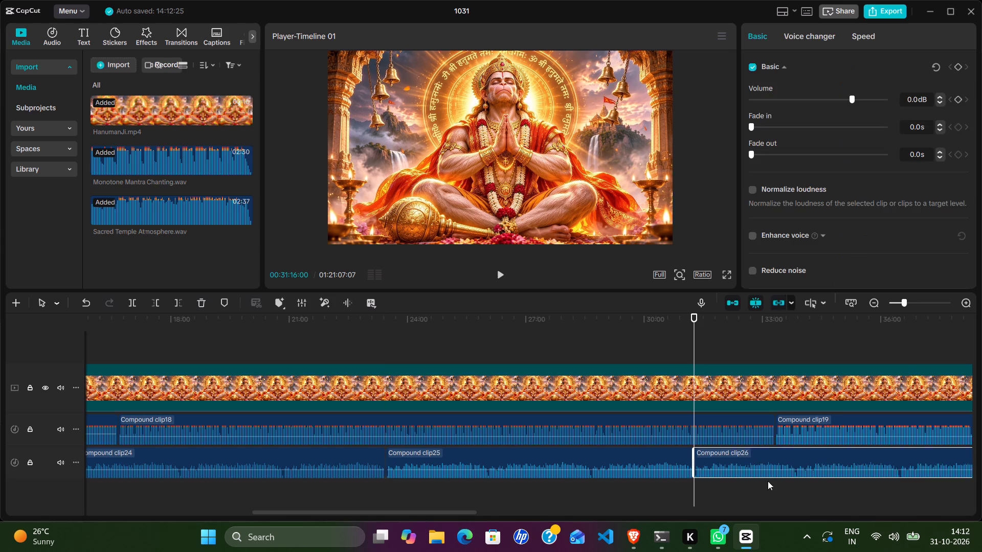
Paste three more copies of the atmosphere compound clip end to end, at 00:39:05:00, 00:46:54:00 and 00:54:43:00.
scroll(798, 482, "left", 3)
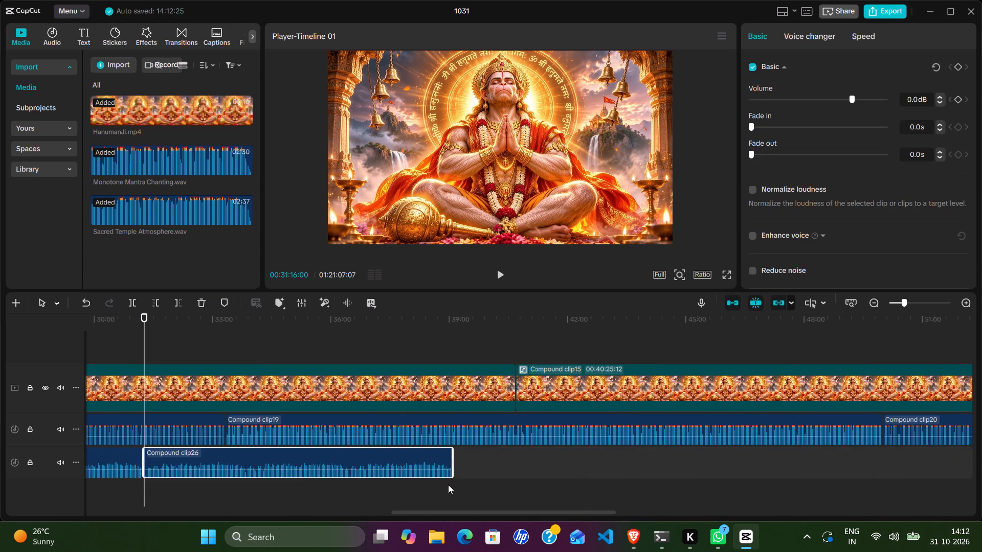
left_click(450, 487)
key("ctrl+v")
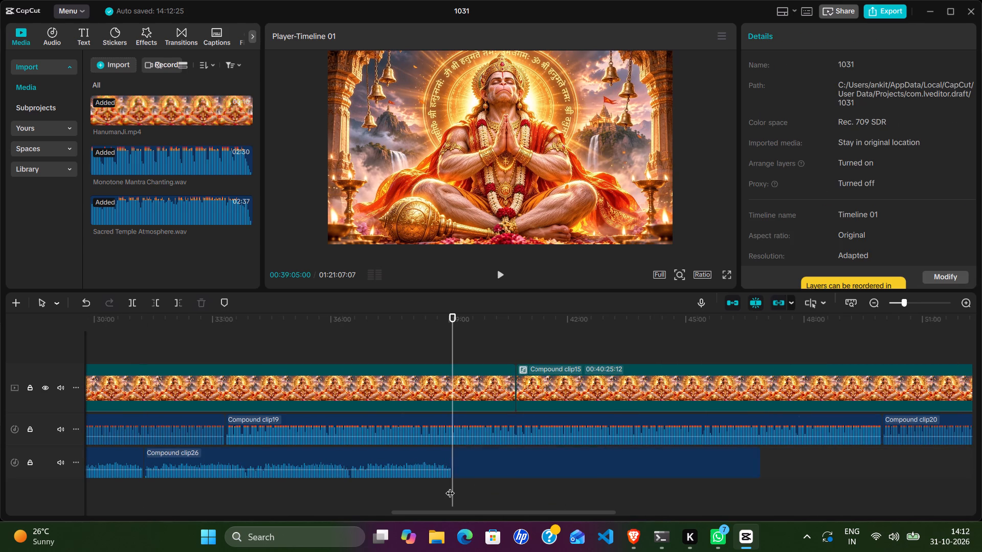
scroll(681, 496, "left", 1)
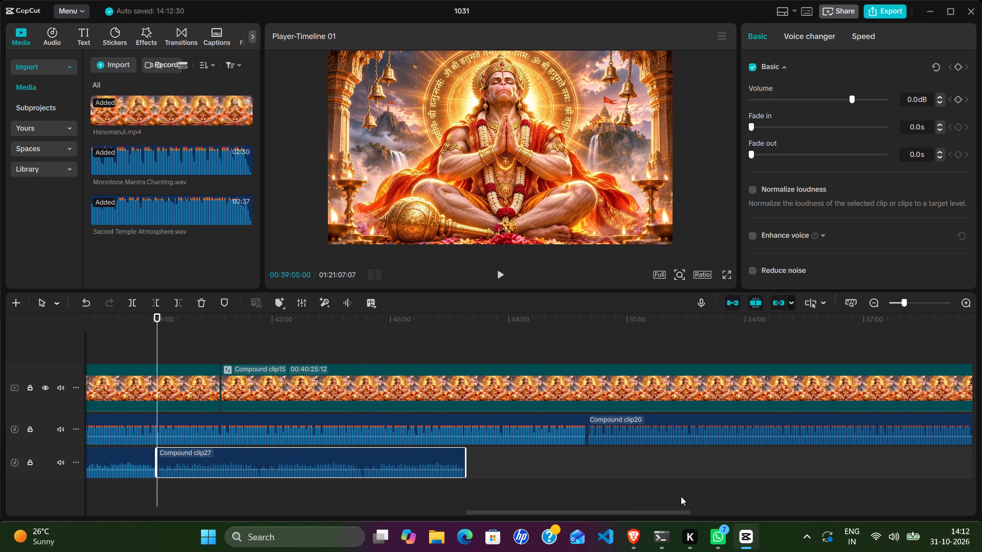
left_click(465, 495)
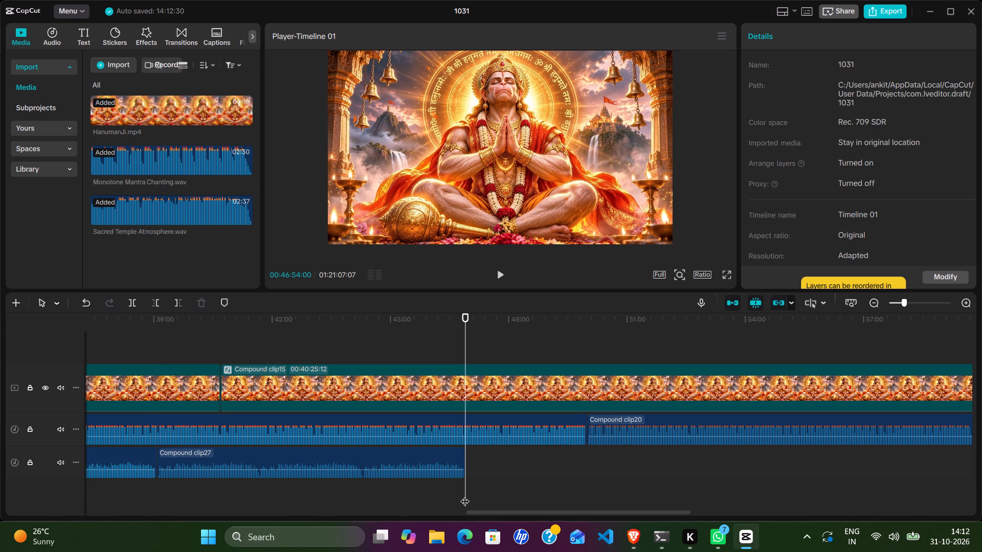
key("ctrl+v")
scroll(610, 474, "left", 1)
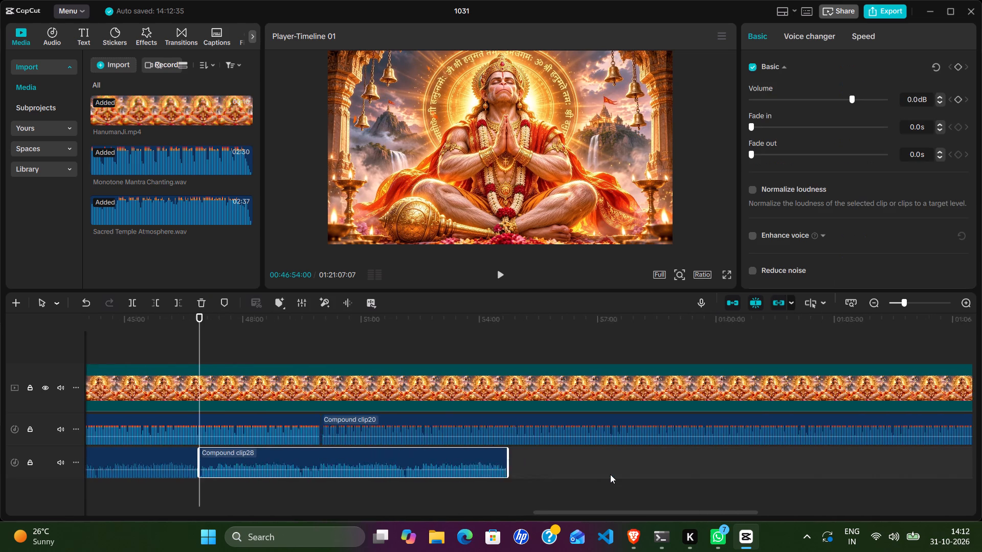
scroll(610, 474, "left", 1)
left_click(472, 489)
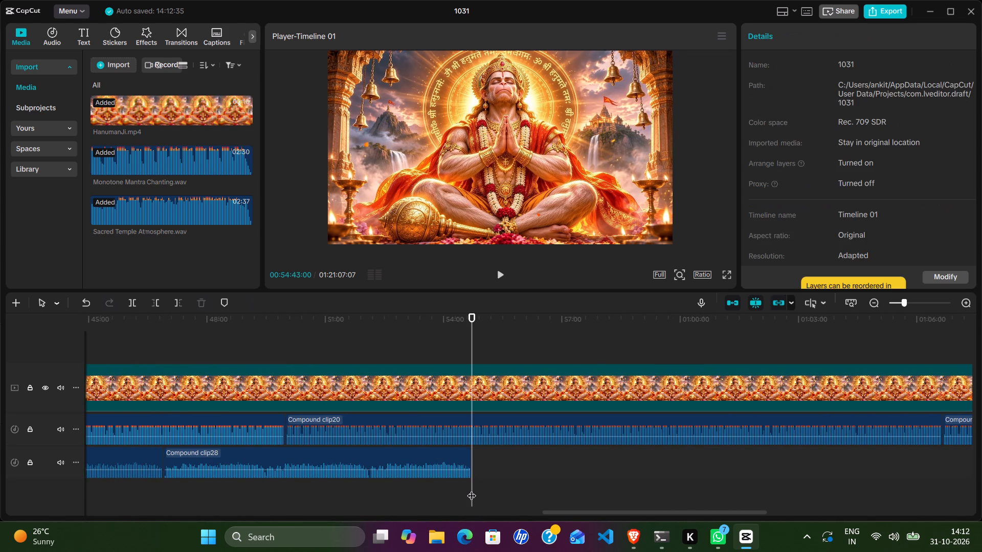
key("ctrl+v")
Paste three further copies of the atmosphere compound clip end to end, at 01:02:32:00, 01:10:21:00 and 01:18:10:00.
scroll(571, 485, "left", 1)
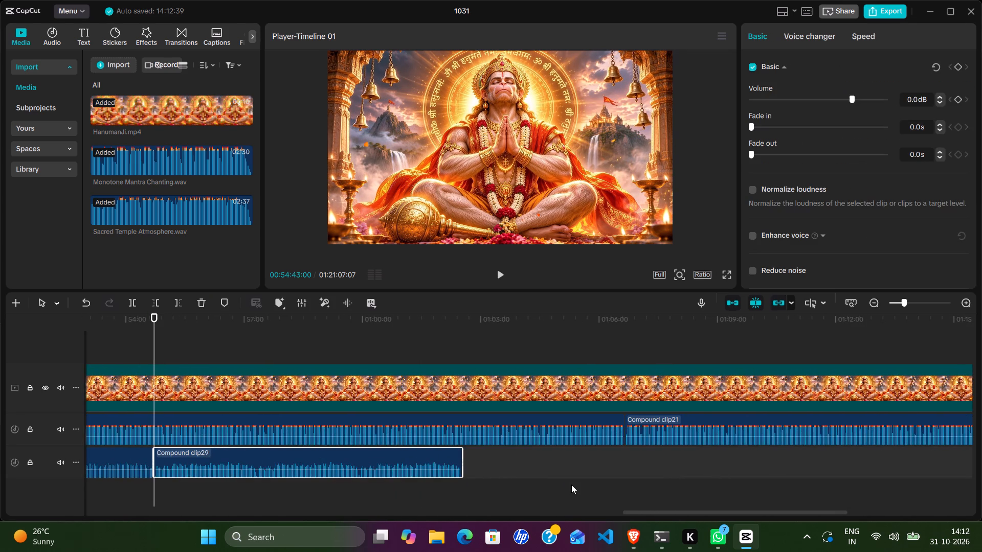
left_click(464, 488)
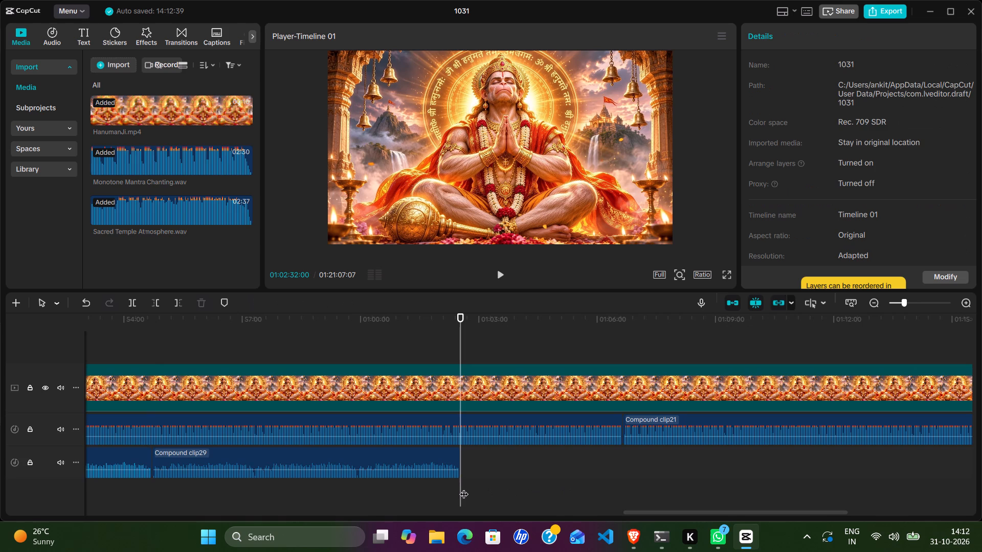
key("ctrl+v")
scroll(532, 497, "left", 2)
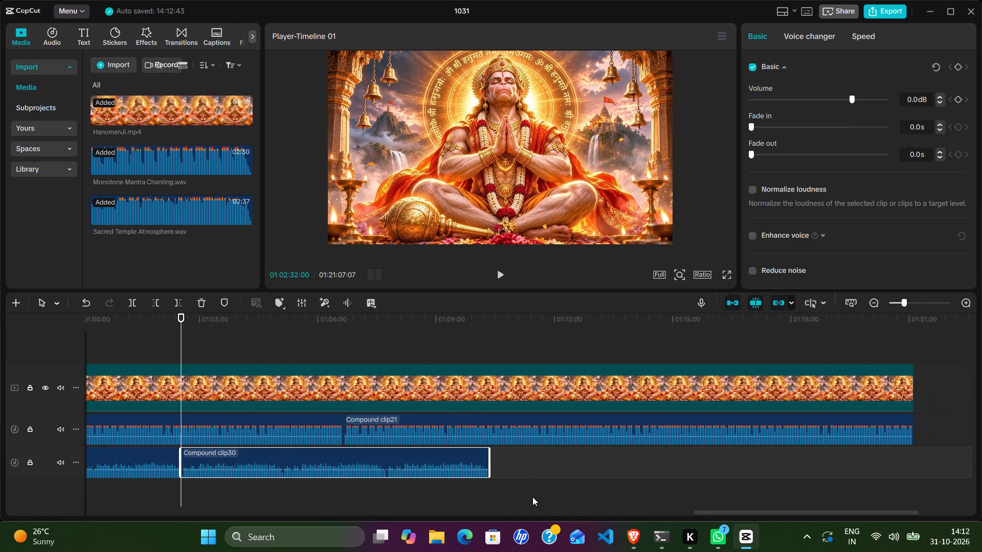
left_click(483, 497)
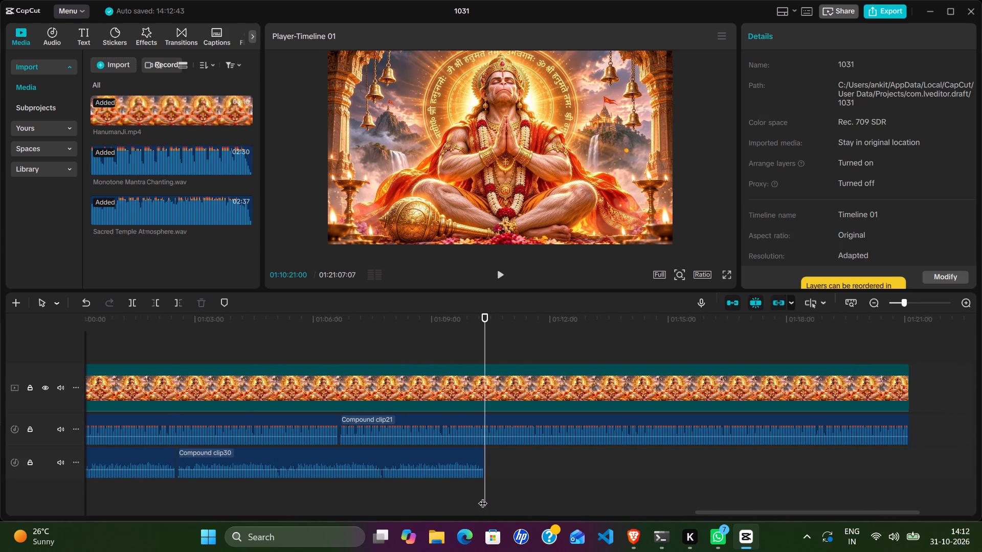
key("ctrl+v")
scroll(608, 488, "left", 1)
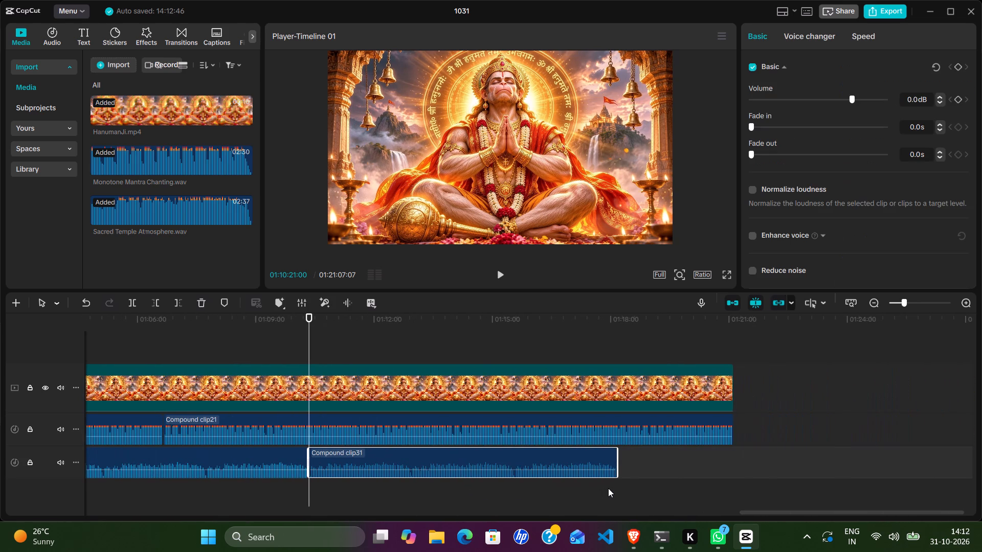
left_click(617, 486)
key("ctrl+v")
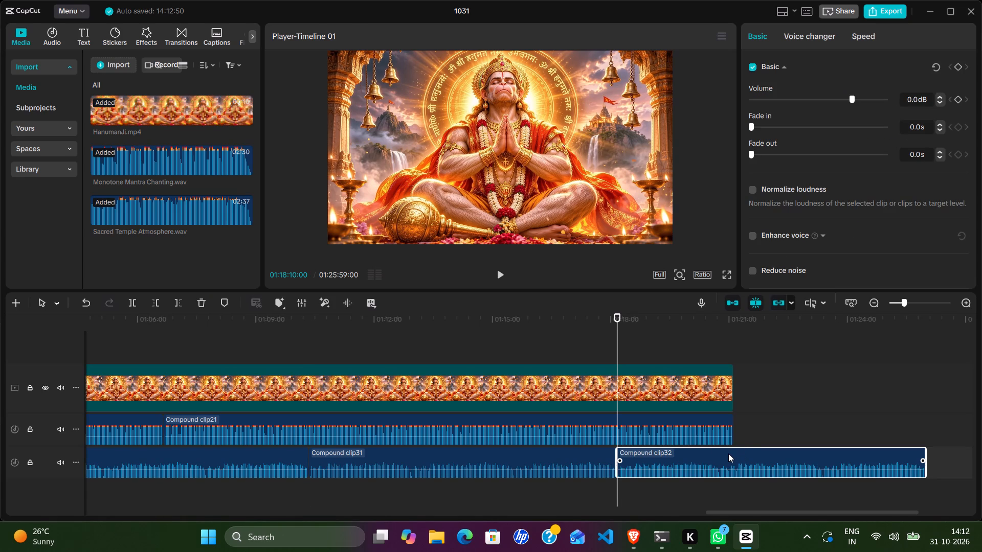
Trim the last atmosphere compound clip to end with the video and chanting tracks at 01:21:07:07.
left_click(729, 452)
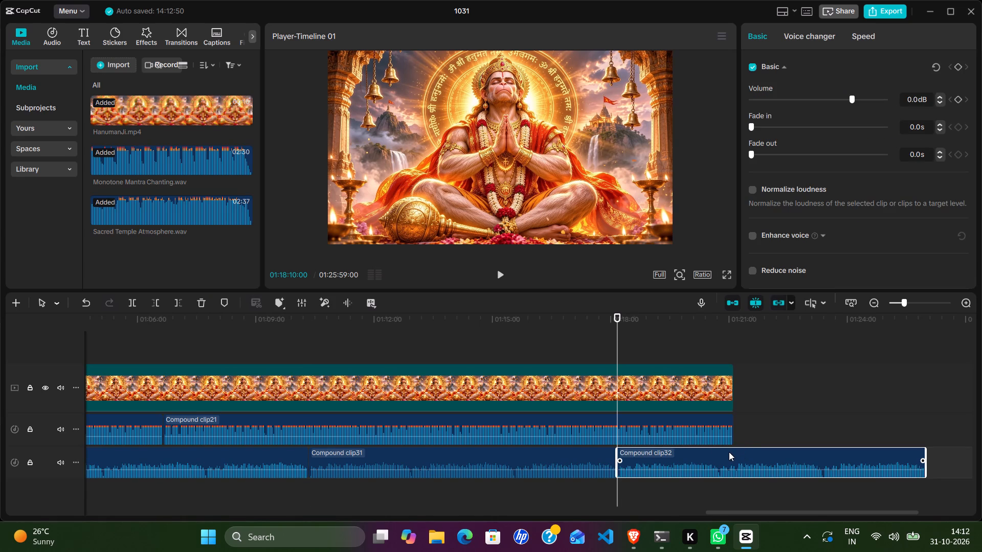
left_click(729, 452)
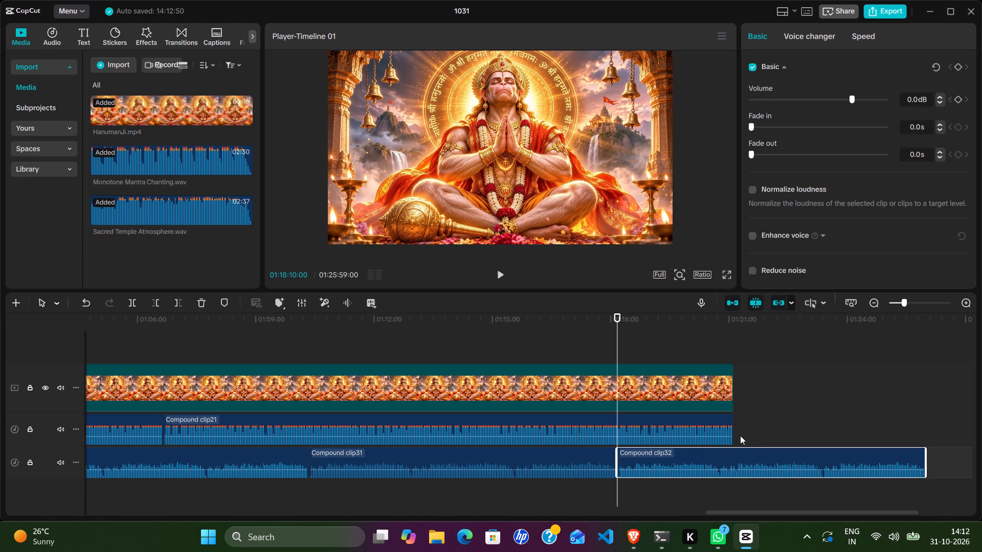
left_click(734, 439)
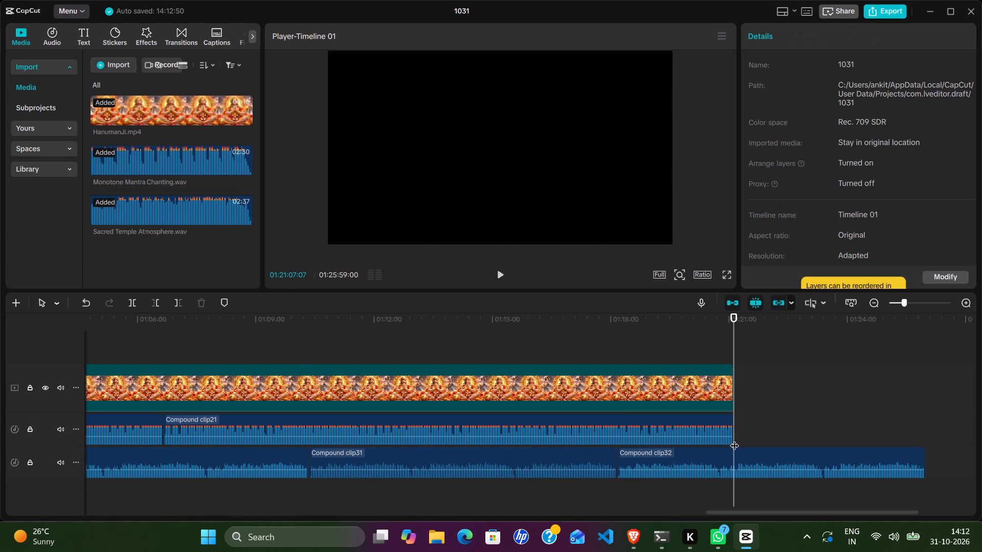
left_click(734, 439)
left_click(741, 453)
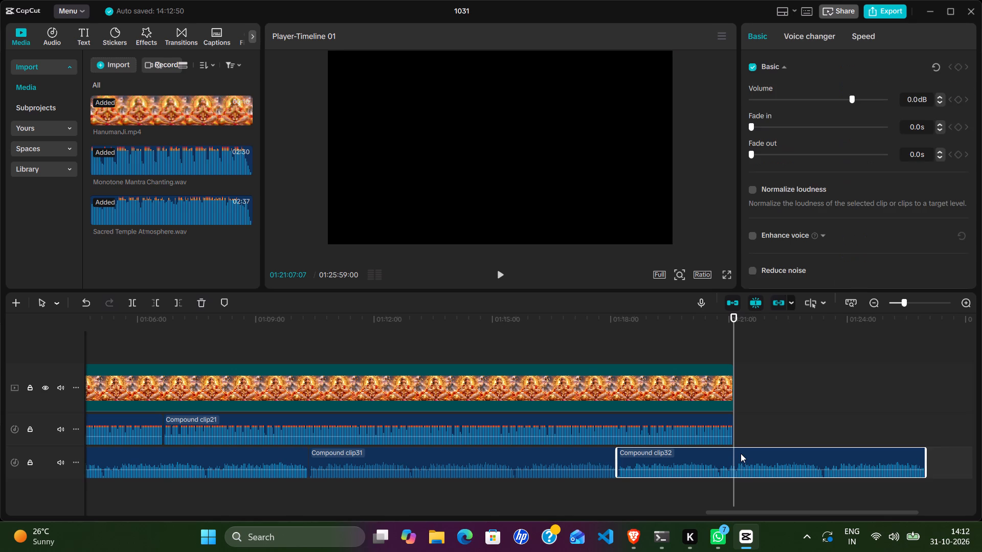
key("w")
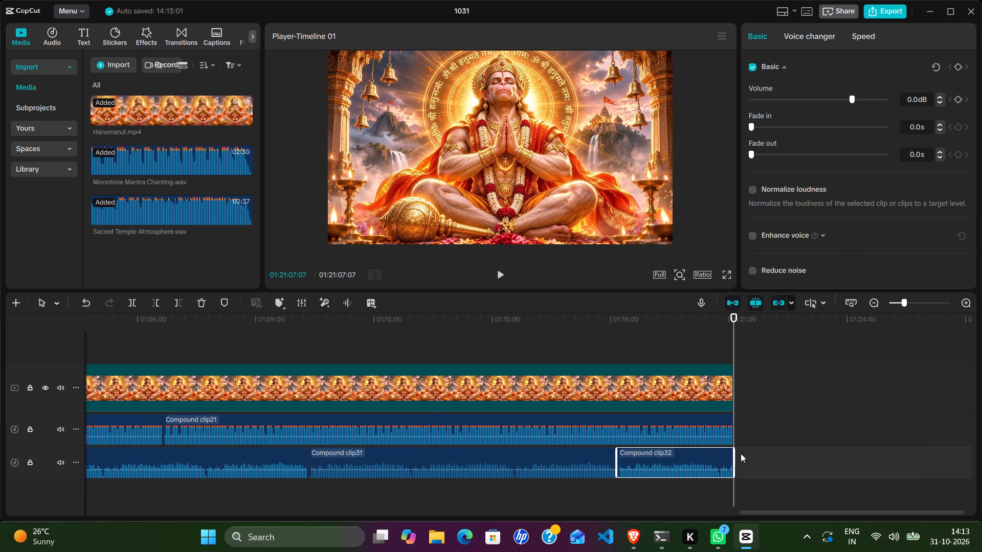
Play back the timeline for a short stretch from 00:01:17:07 to check the chanting and temple-atmosphere mix.
scroll(741, 453, "right", 15)
scroll(741, 453, "right", 7)
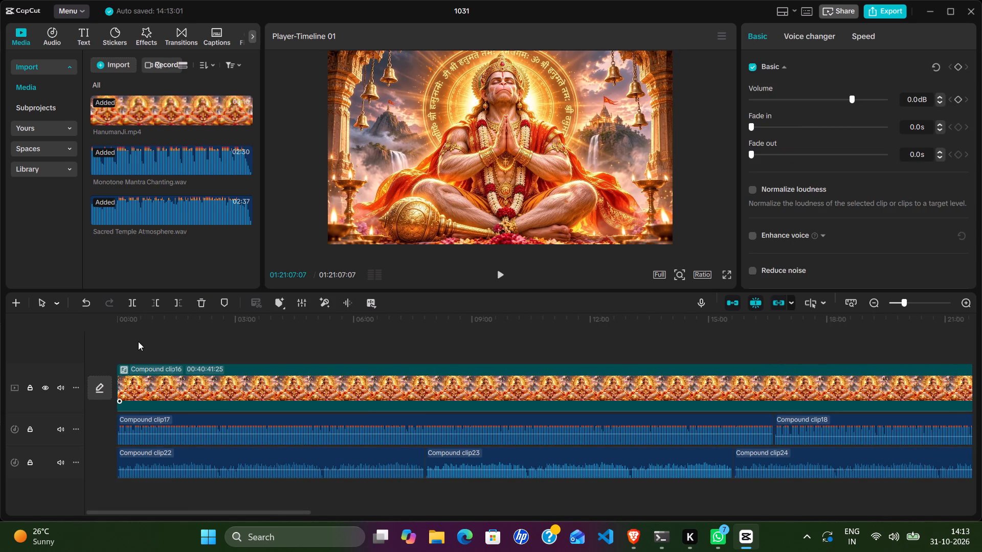
left_click(168, 345)
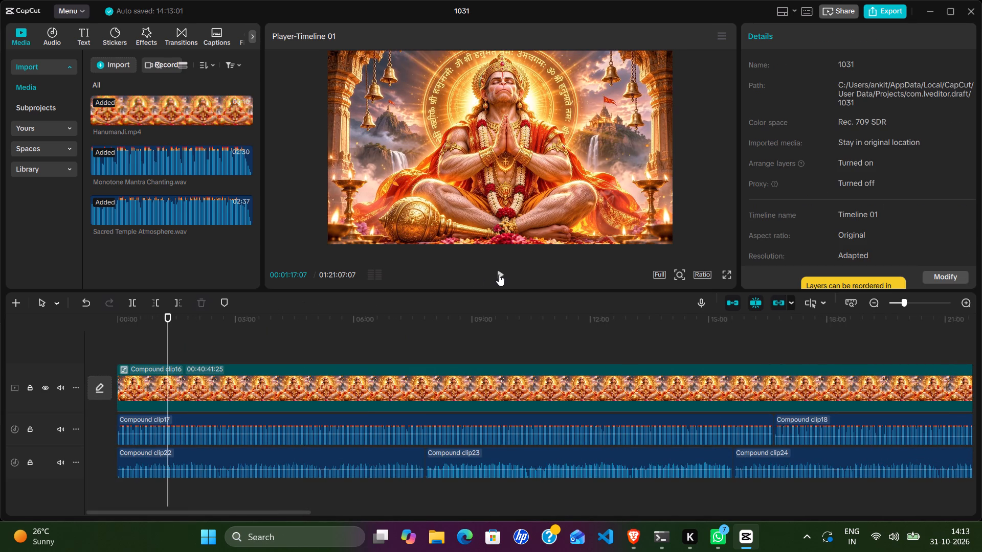
left_click(500, 274)
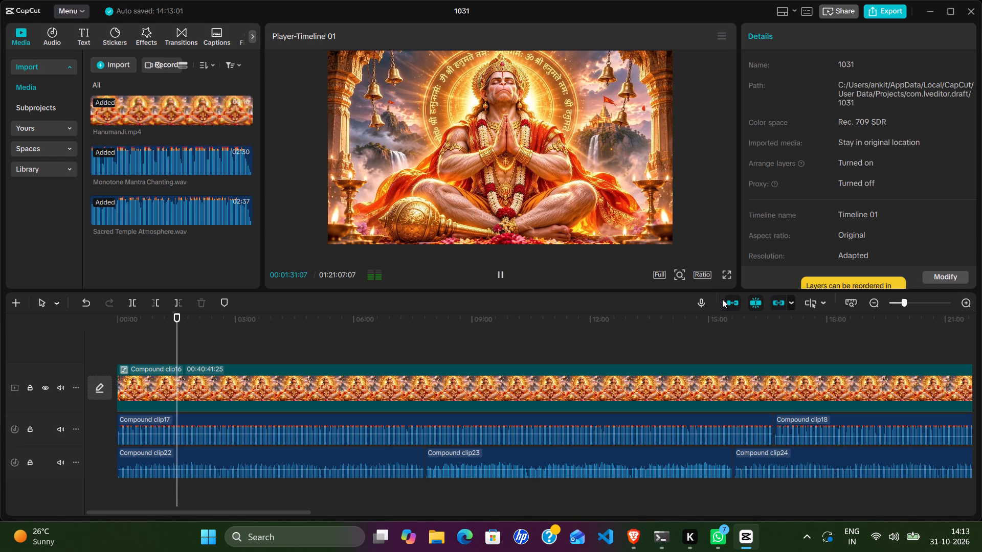
left_click(501, 275)
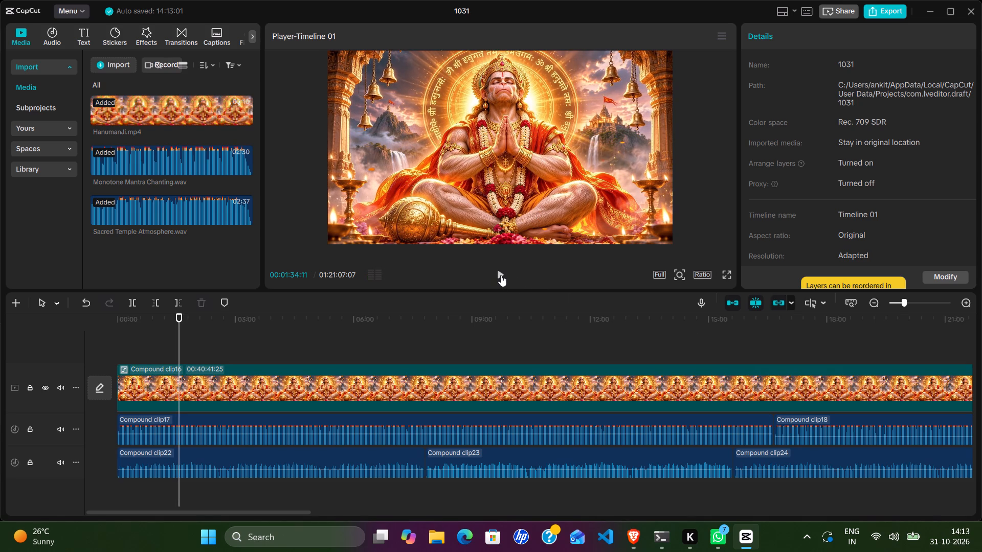
Export the timeline under the name 1031 as a 1080P H.264 mp4 at 30fps, Higher bit rate, with WAV audio.
left_click(888, 14)
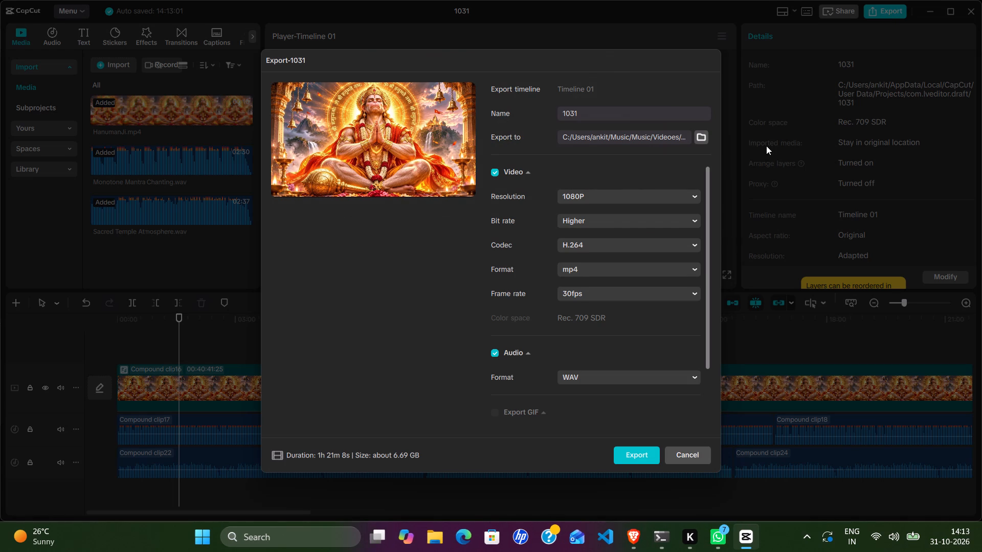
left_click(683, 456)
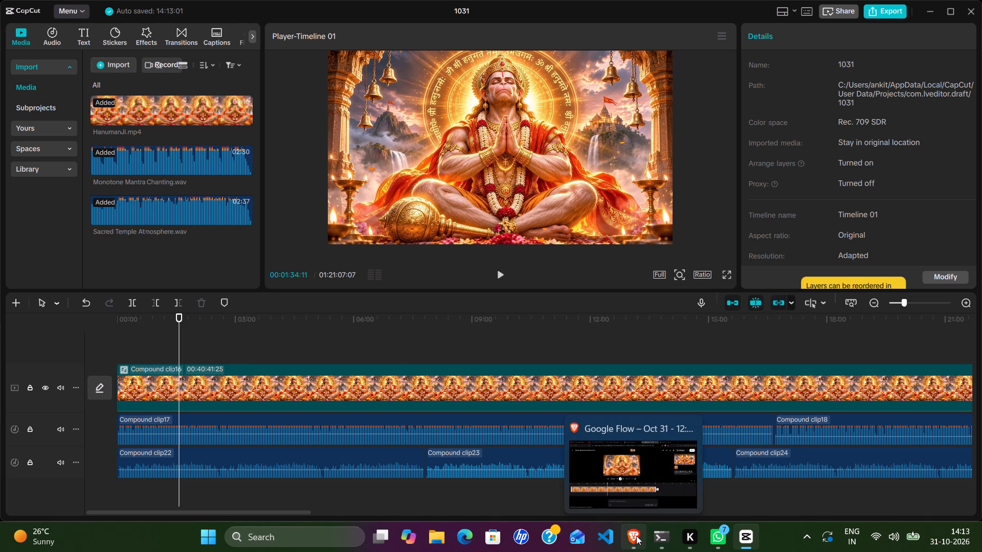
left_click(882, 11)
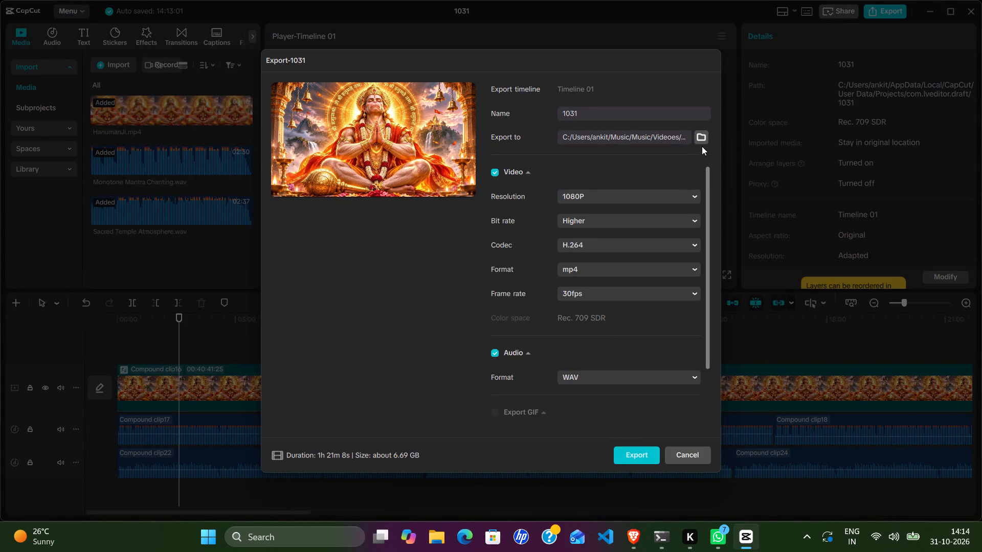
left_click(634, 457)
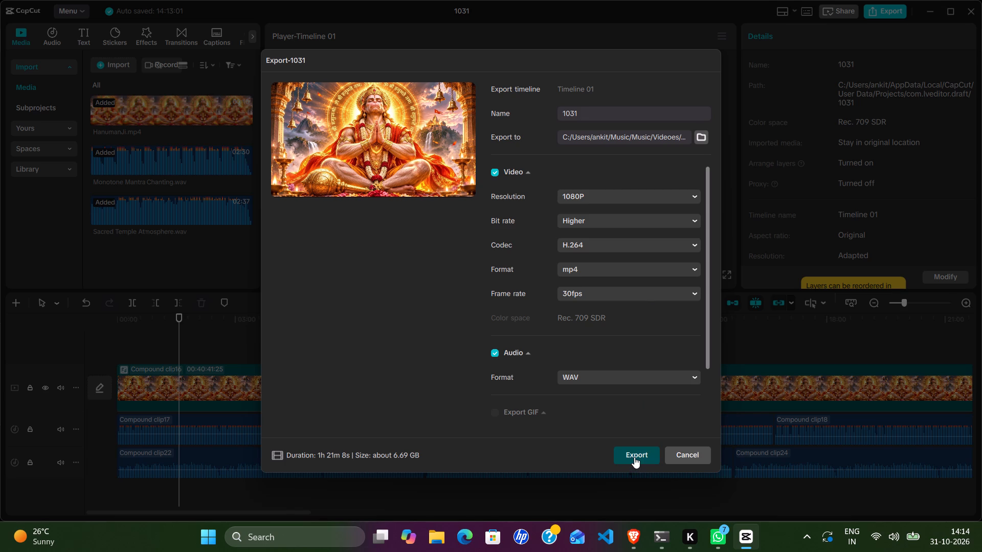
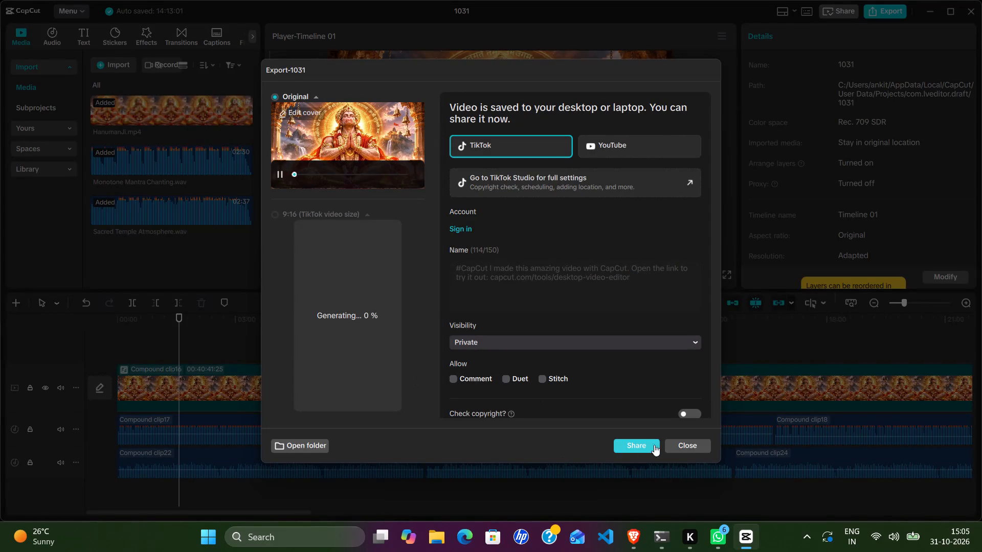
Dismiss the finished export's sharing options without sharing the video, and close the 1031 project.
left_click(693, 441)
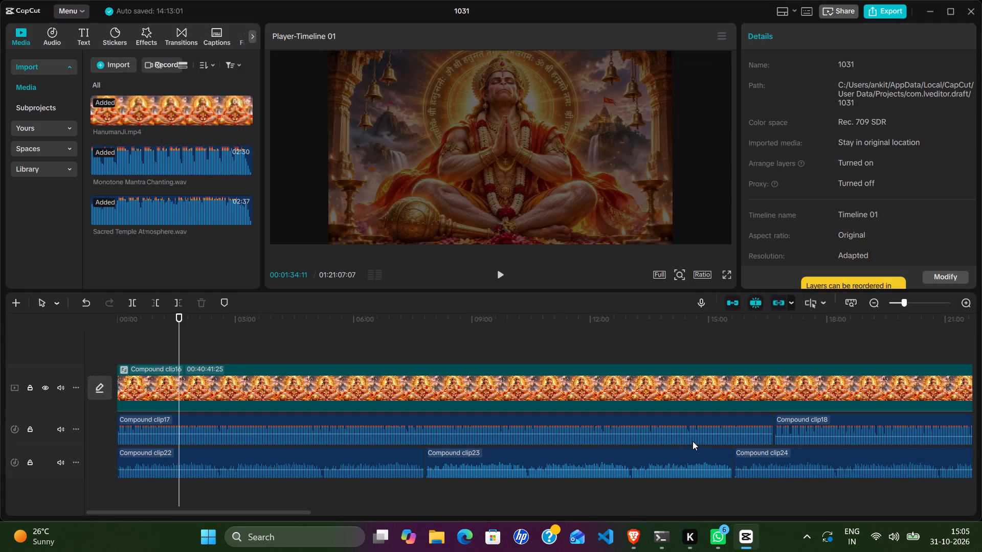
left_click(977, 4)
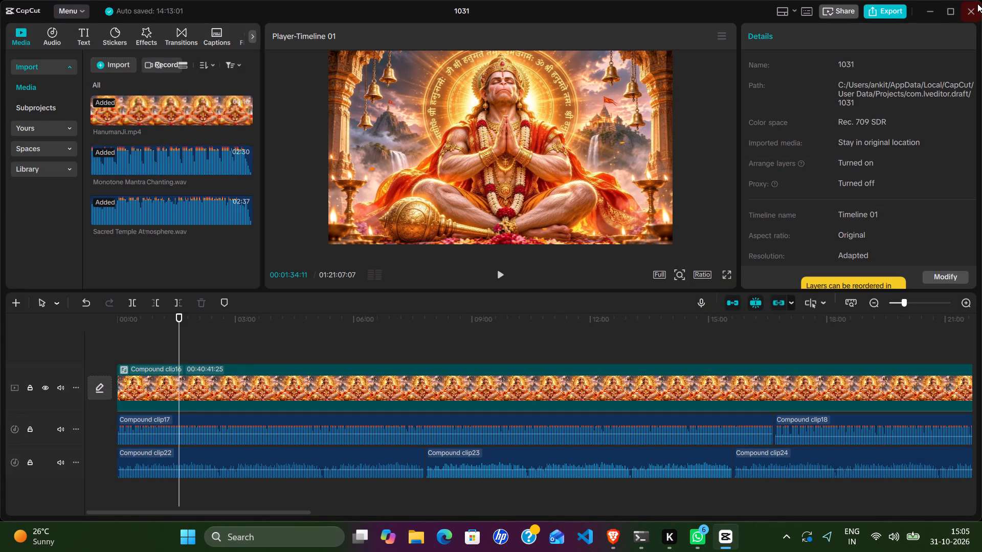